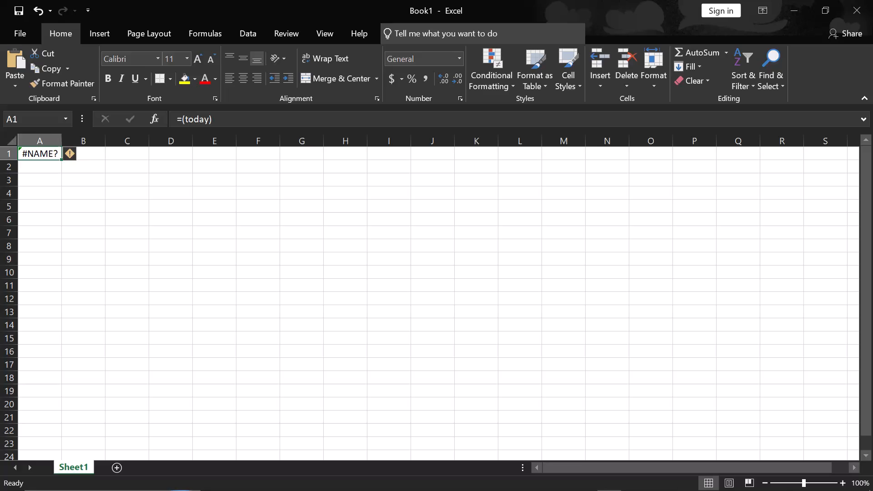
# Replace the content of cell A1 with the entry 45*5.
pyautogui.click(45, 154)
pyautogui.press('BackSpace')
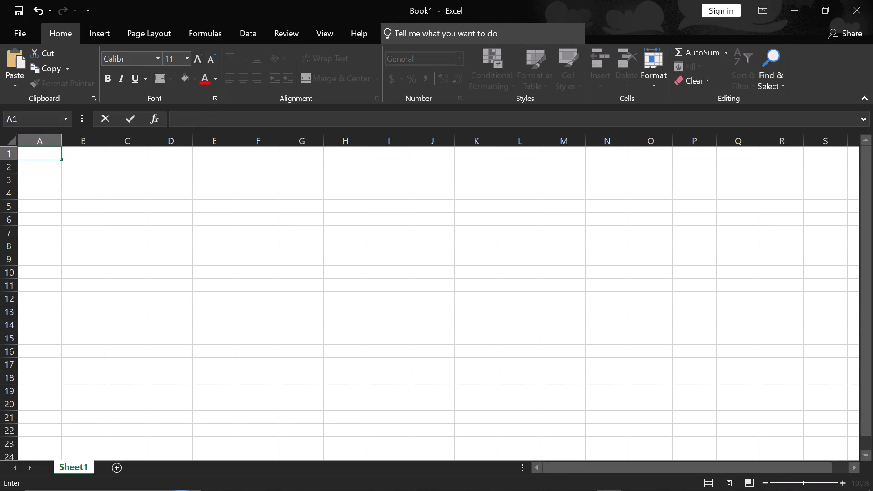
pyautogui.write('45')
pyautogui.hotkey('shift', '*')
pyautogui.press('5')
pyautogui.press('Return')
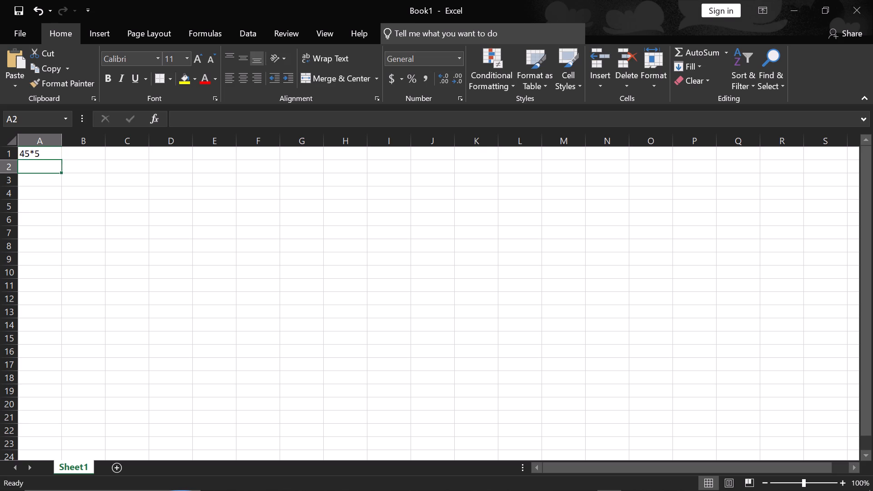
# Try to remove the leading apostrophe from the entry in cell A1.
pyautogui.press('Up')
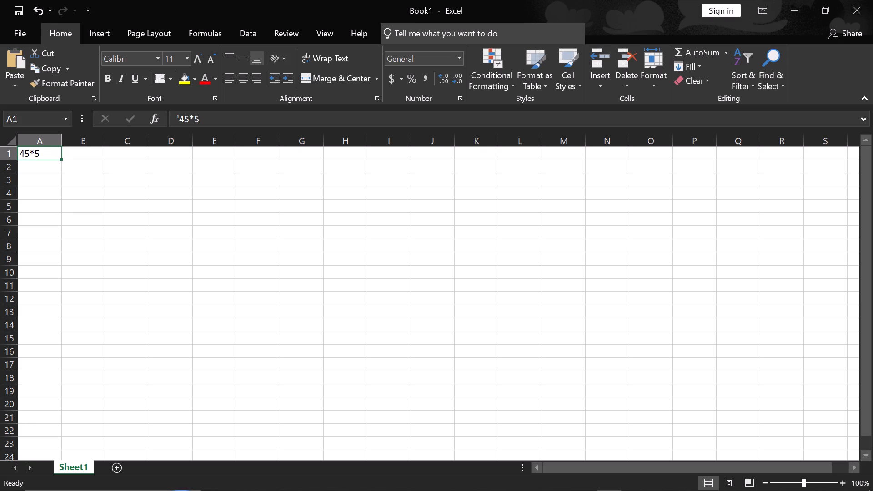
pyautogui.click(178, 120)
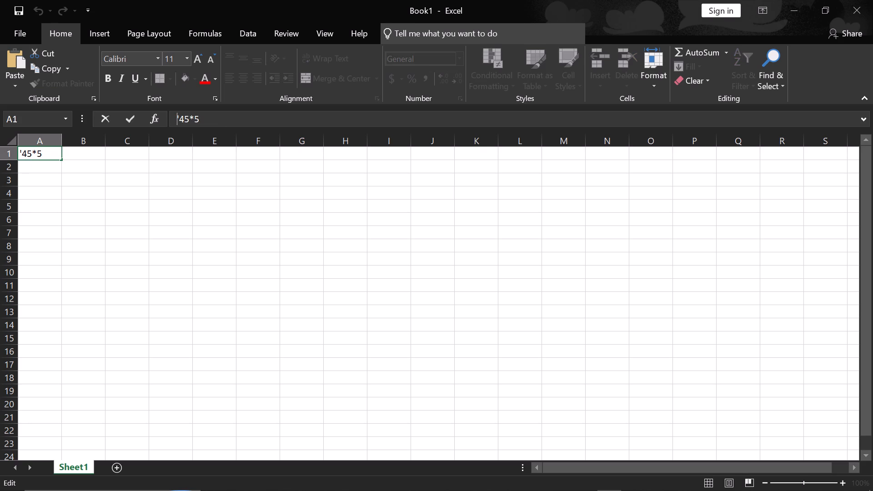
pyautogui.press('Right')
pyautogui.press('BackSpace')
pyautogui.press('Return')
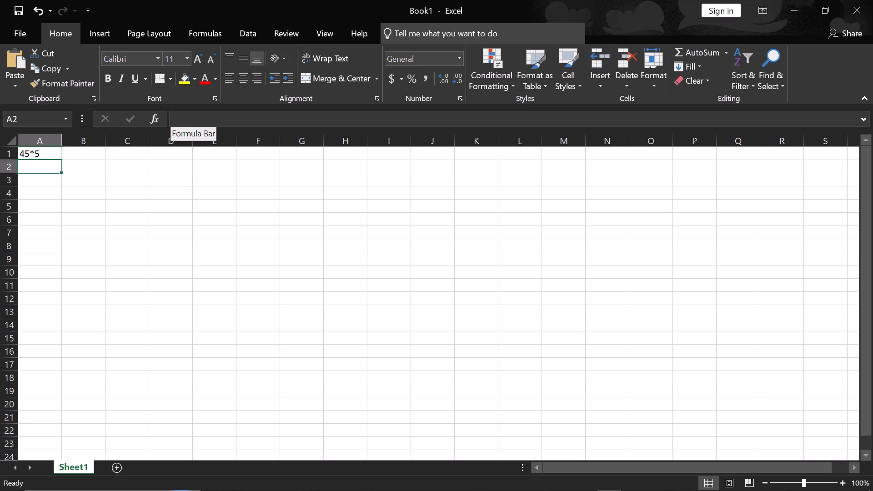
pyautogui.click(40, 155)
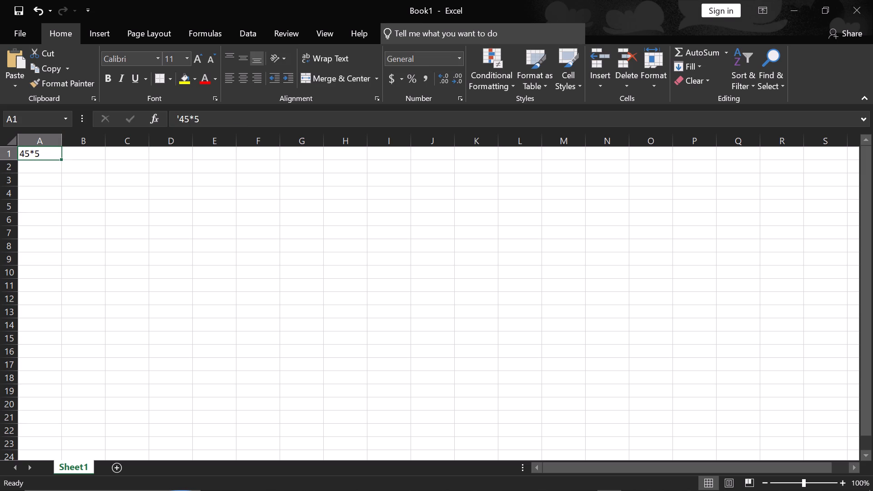
# Create a new blank workbook.
pyautogui.click(15, 35)
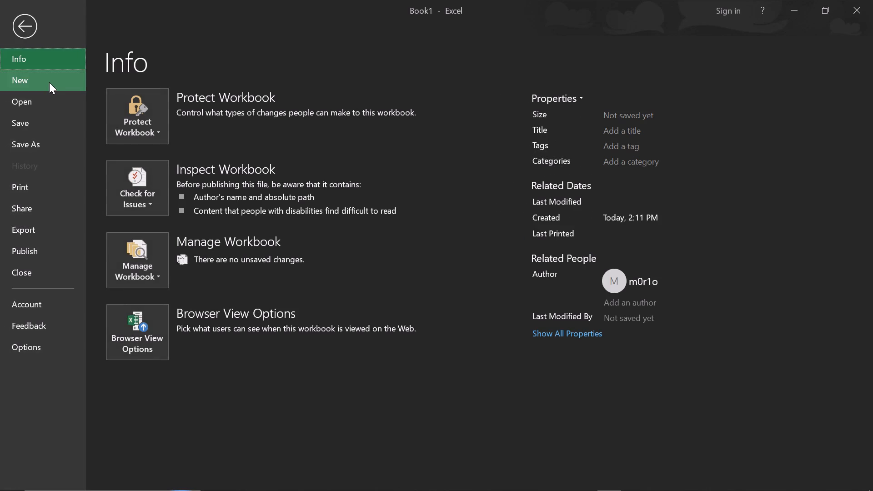
pyautogui.click(49, 102)
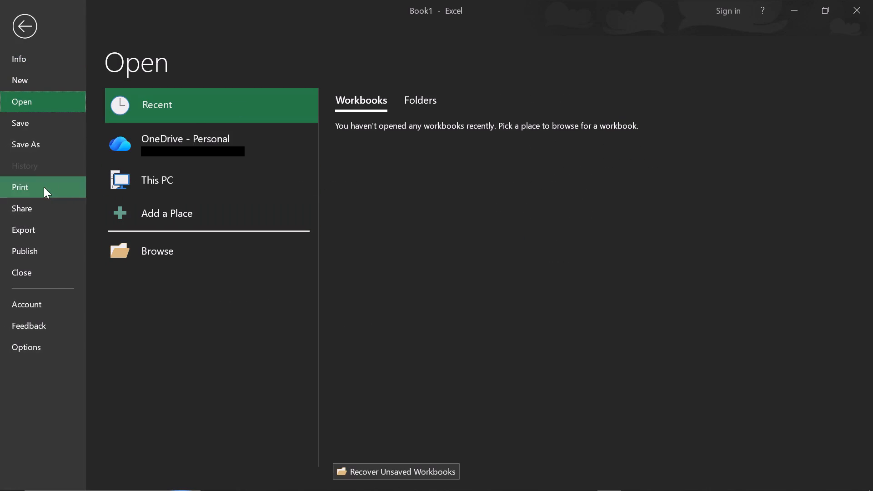
pyautogui.click(59, 83)
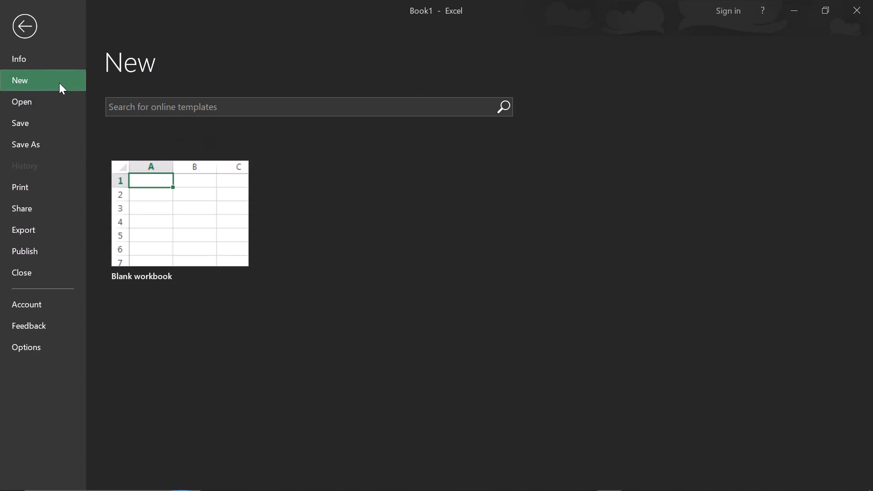
pyautogui.click(179, 220)
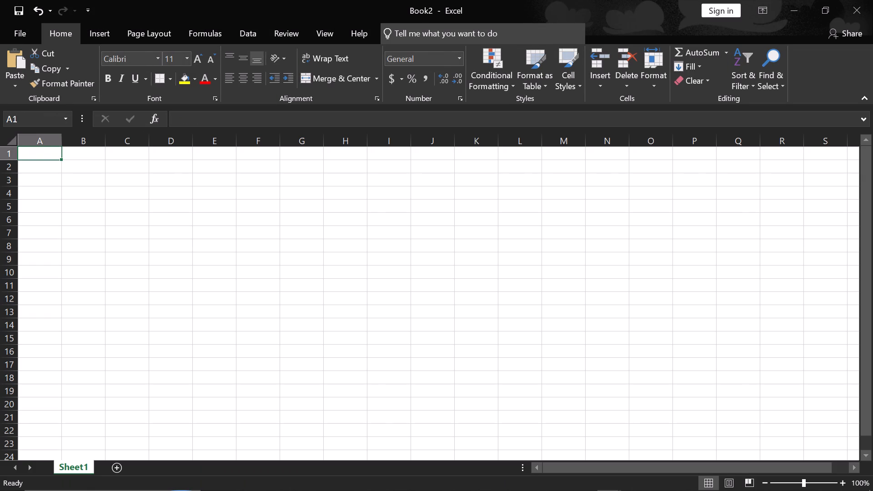
# Enter the formula =45*8 in cell A1 of the new workbook.
pyautogui.press('=')
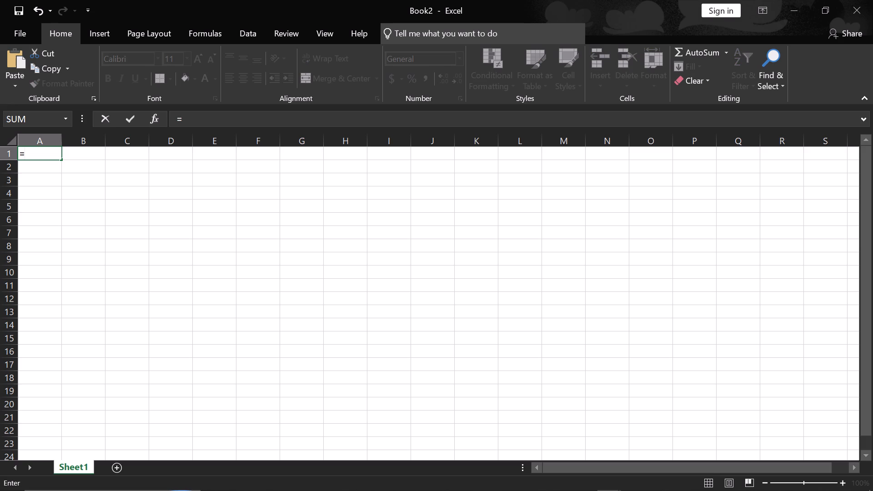
pyautogui.write('45')
pyautogui.write('*8')
pyautogui.press('Return')
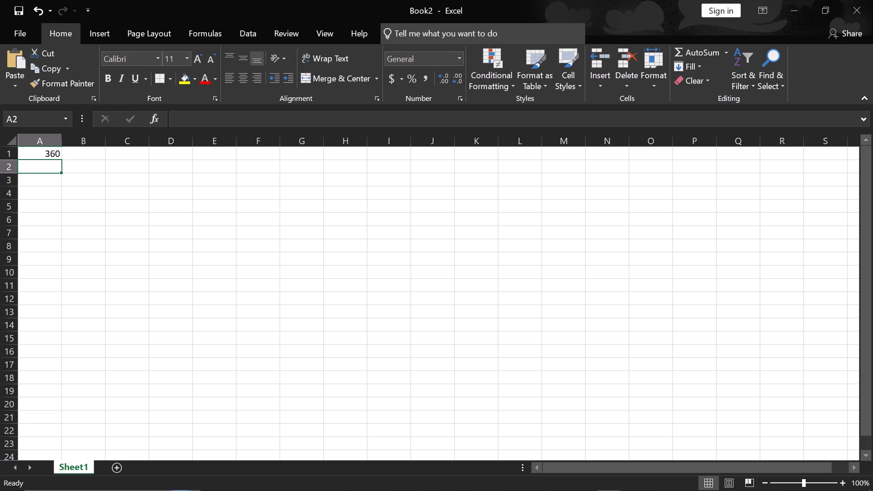
# Insert an empty row above the formula row.
pyautogui.rightClick(6, 147)
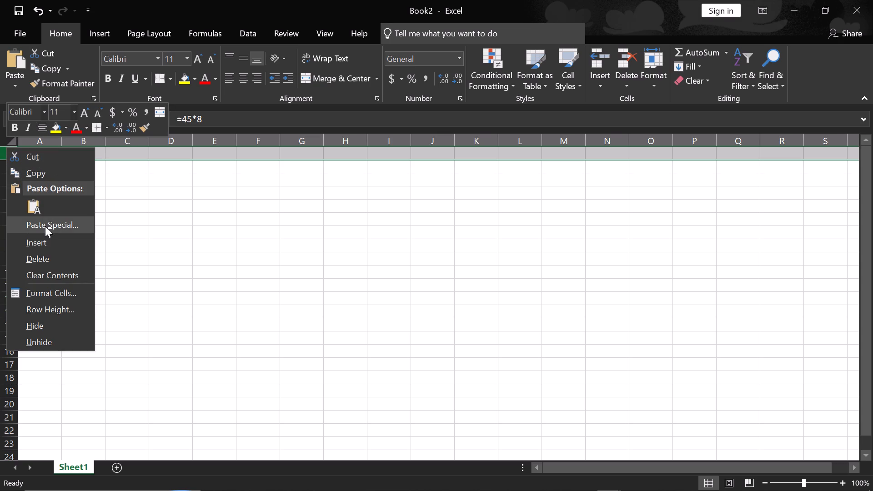
pyautogui.click(45, 243)
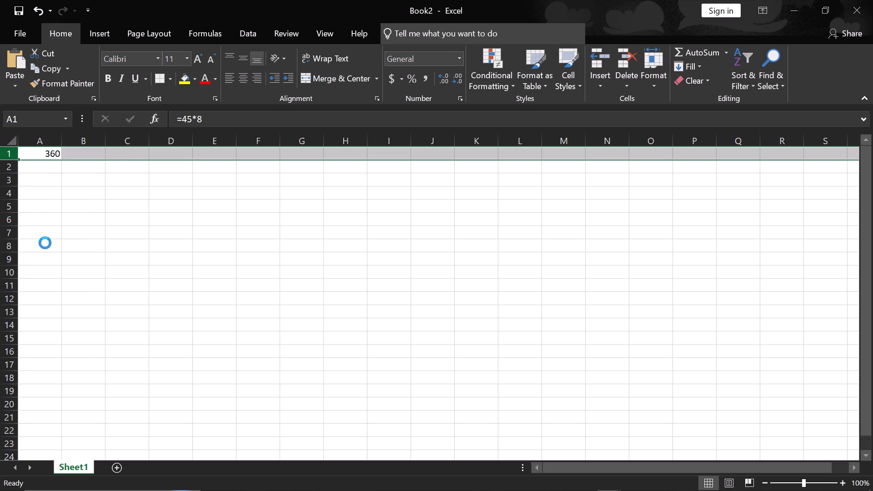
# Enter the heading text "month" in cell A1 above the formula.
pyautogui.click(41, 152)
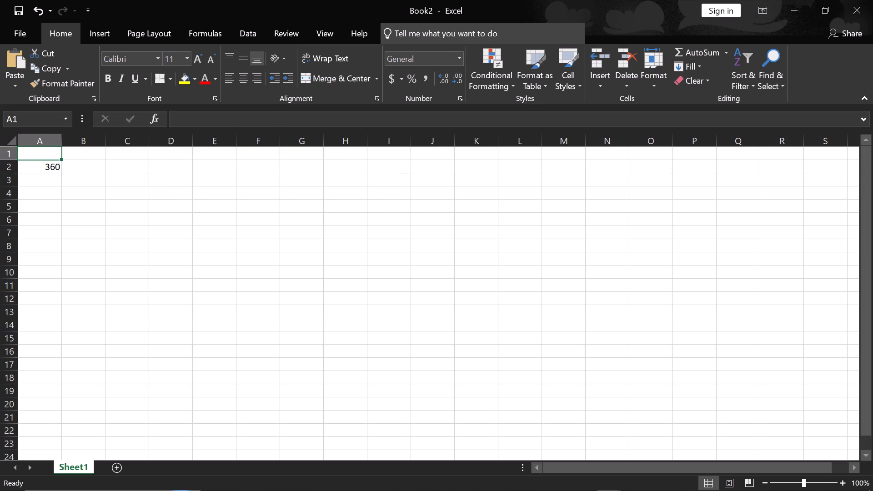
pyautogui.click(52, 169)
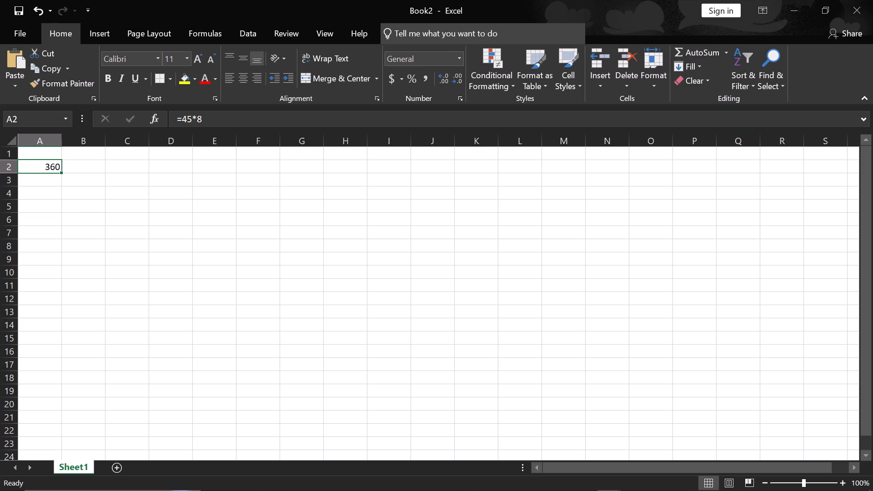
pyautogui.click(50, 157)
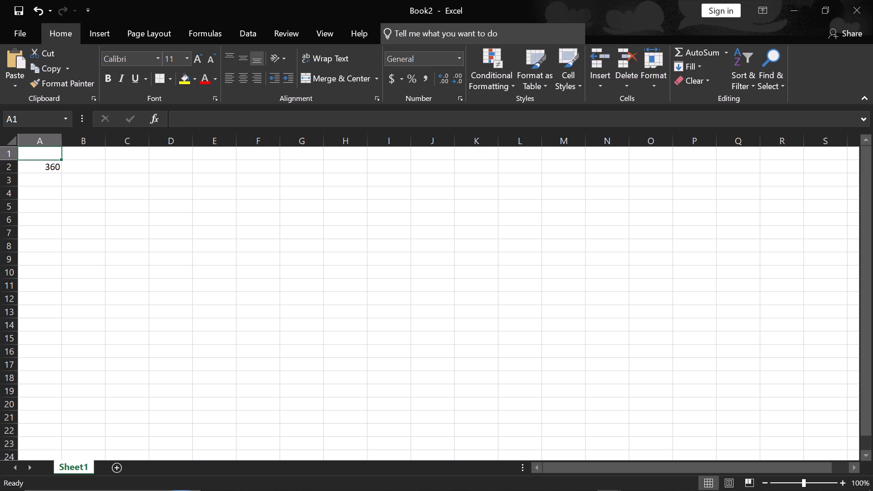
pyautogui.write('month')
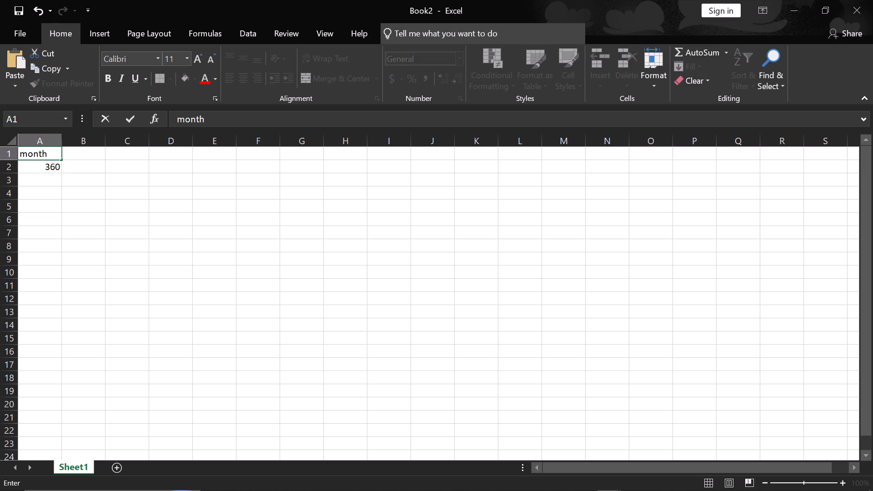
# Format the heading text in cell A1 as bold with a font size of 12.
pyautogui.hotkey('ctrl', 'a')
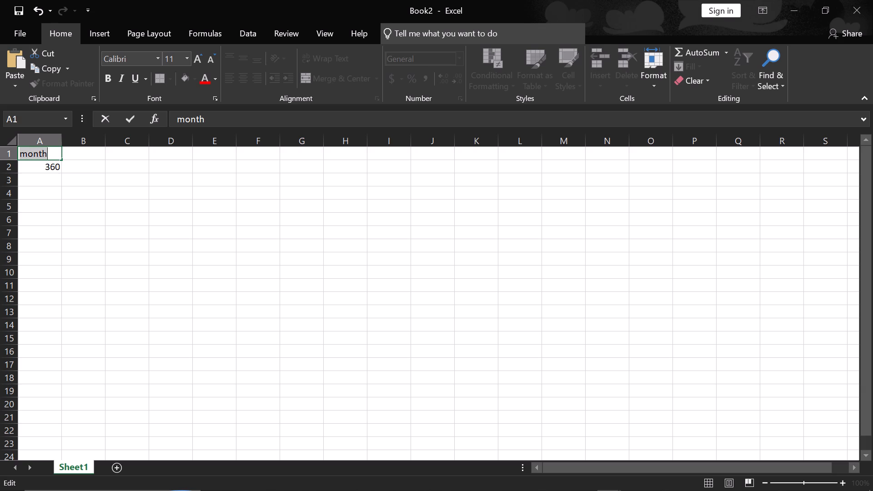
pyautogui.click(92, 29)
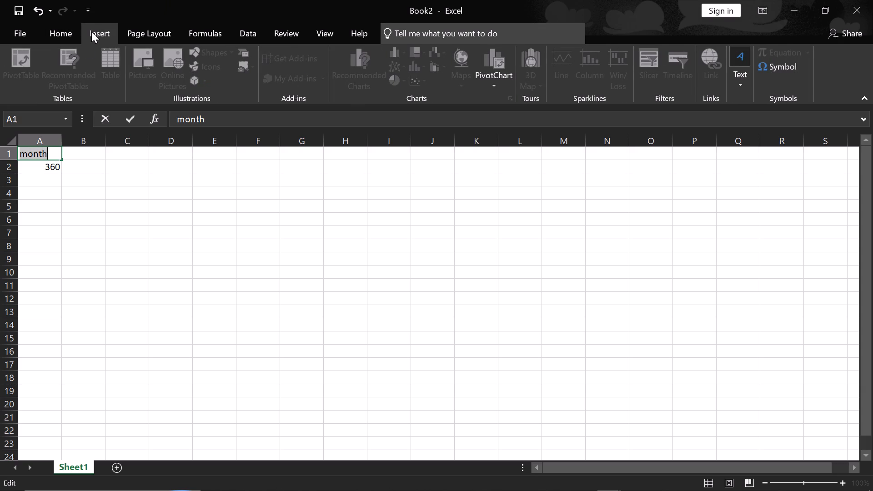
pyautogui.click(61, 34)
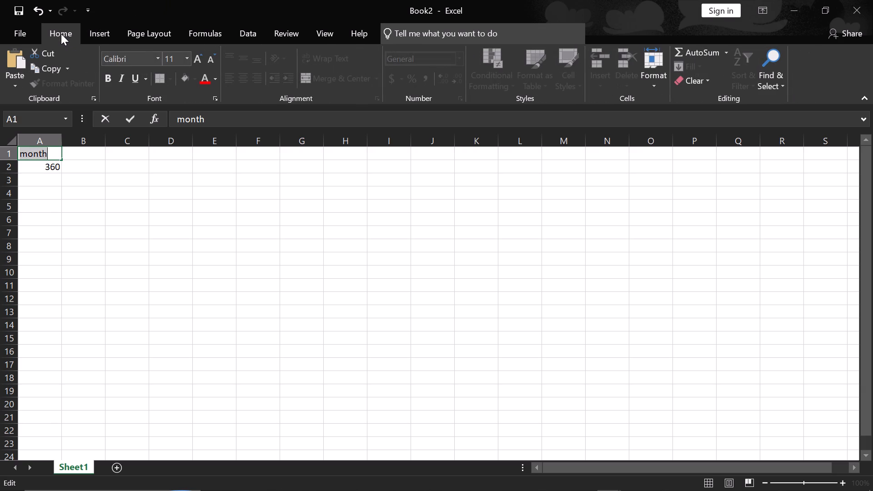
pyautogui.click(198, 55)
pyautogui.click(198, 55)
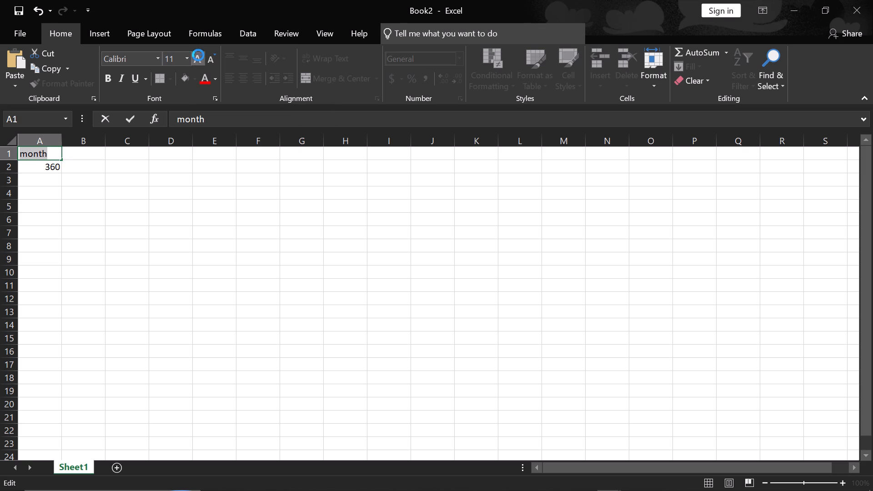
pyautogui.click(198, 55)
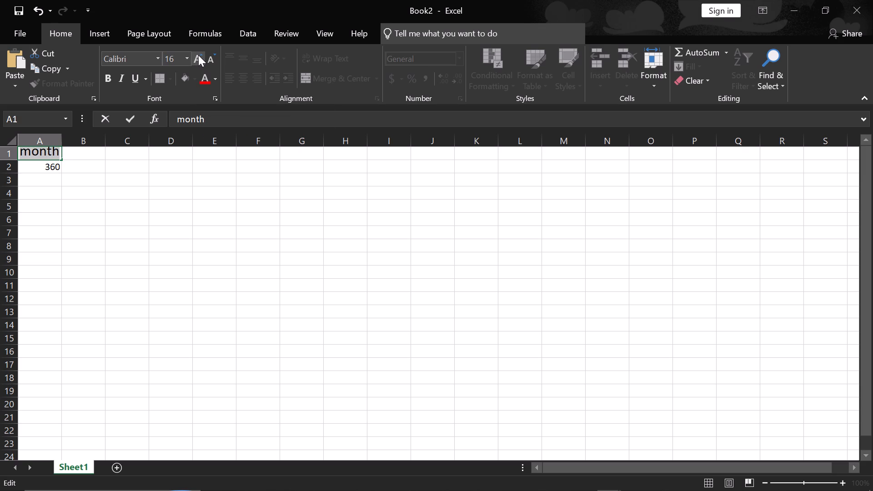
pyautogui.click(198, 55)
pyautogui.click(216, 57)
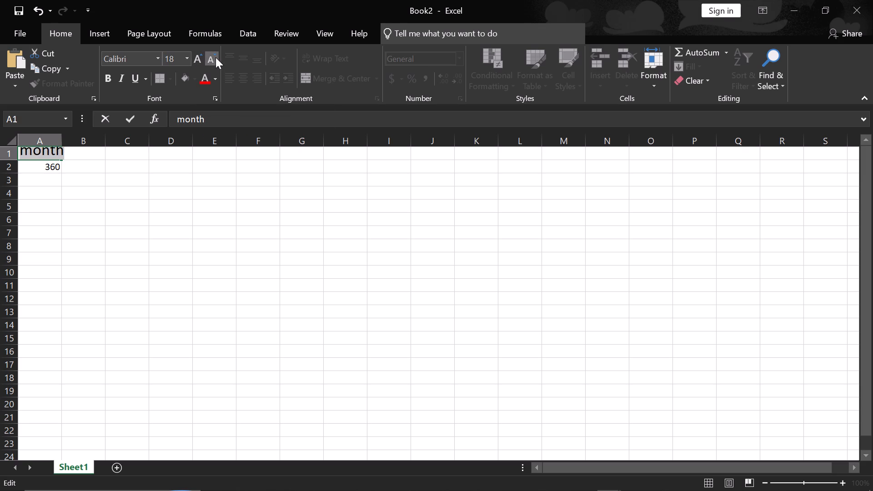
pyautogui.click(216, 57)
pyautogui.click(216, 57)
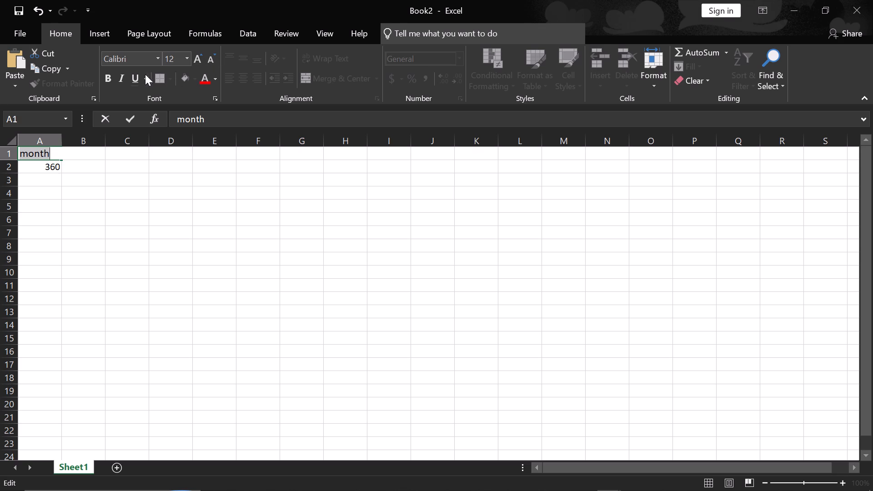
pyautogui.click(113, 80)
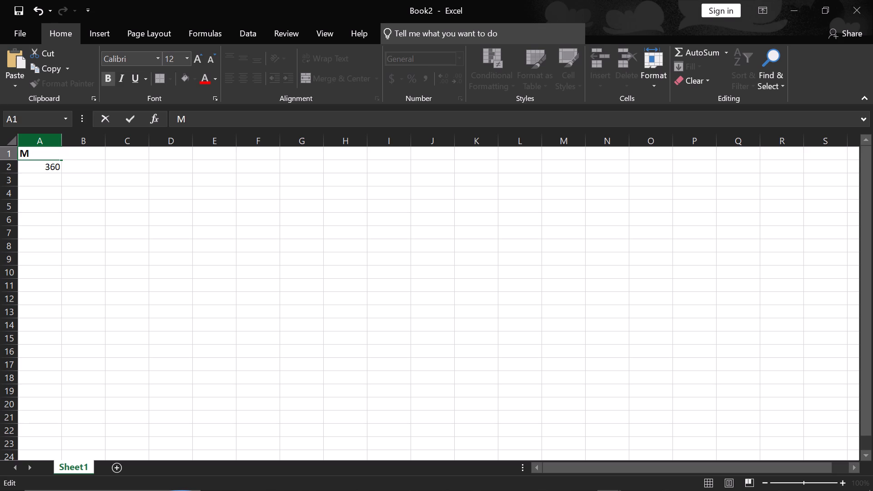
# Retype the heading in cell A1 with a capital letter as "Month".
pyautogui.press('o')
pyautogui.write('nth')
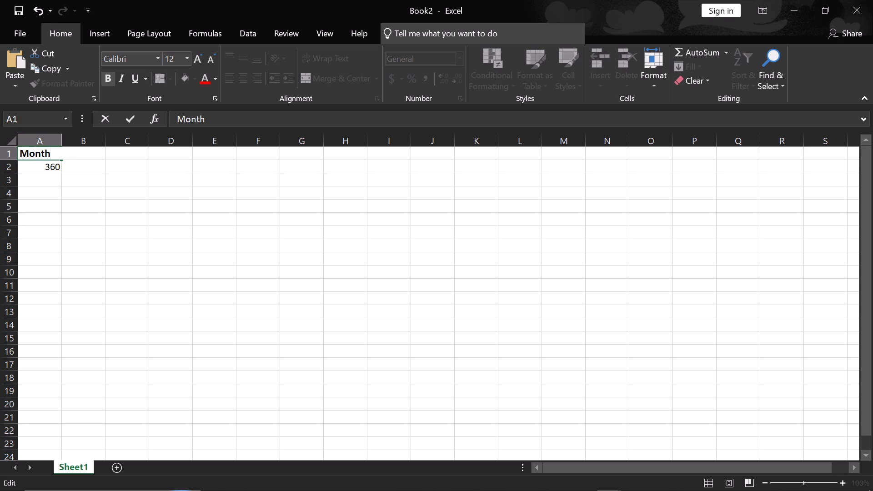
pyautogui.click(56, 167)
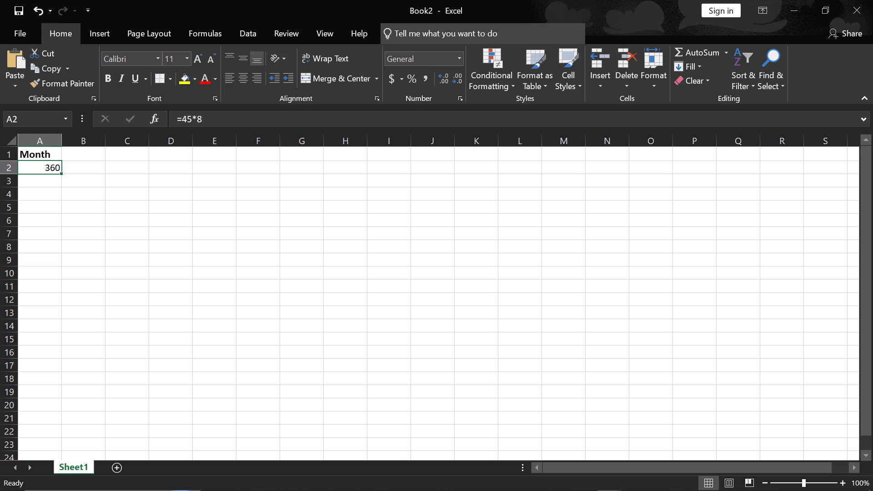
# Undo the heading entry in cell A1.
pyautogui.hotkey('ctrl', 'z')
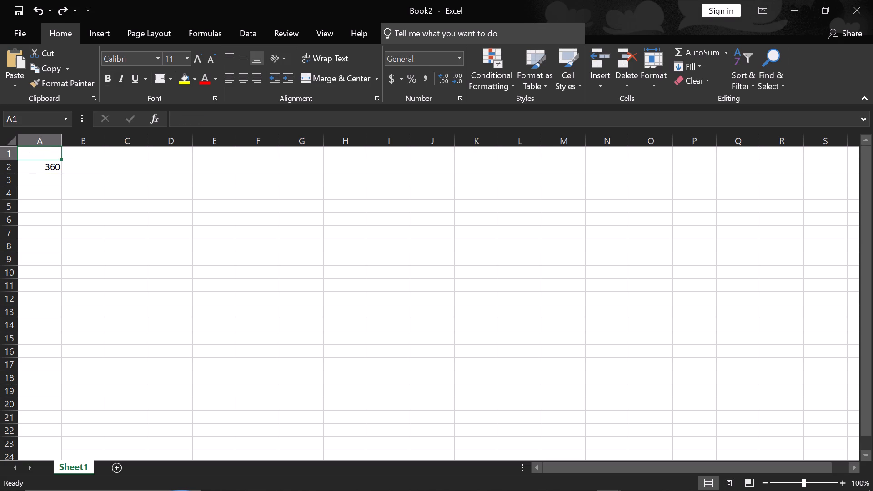
# Redo the "Month" heading entry in cell A1.
pyautogui.hotkey('ctrl', 'y')
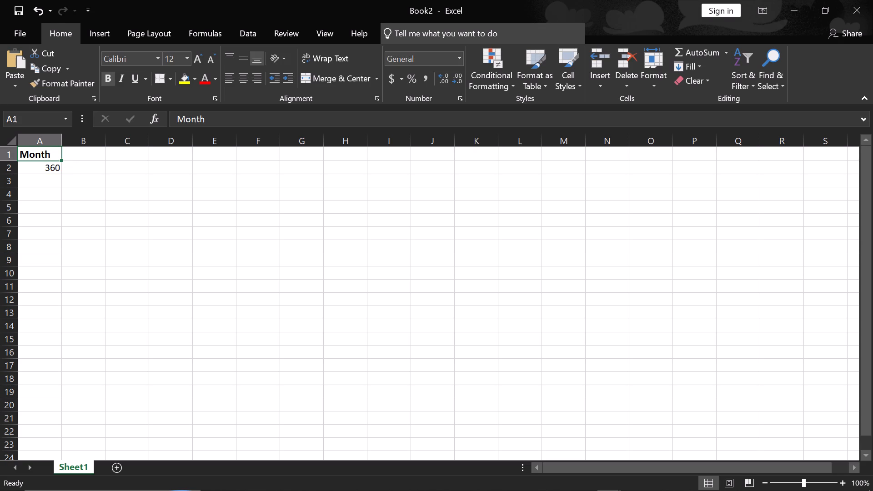
# Move the multiplication formula from cell A2 to cell B2.
pyautogui.click(44, 171)
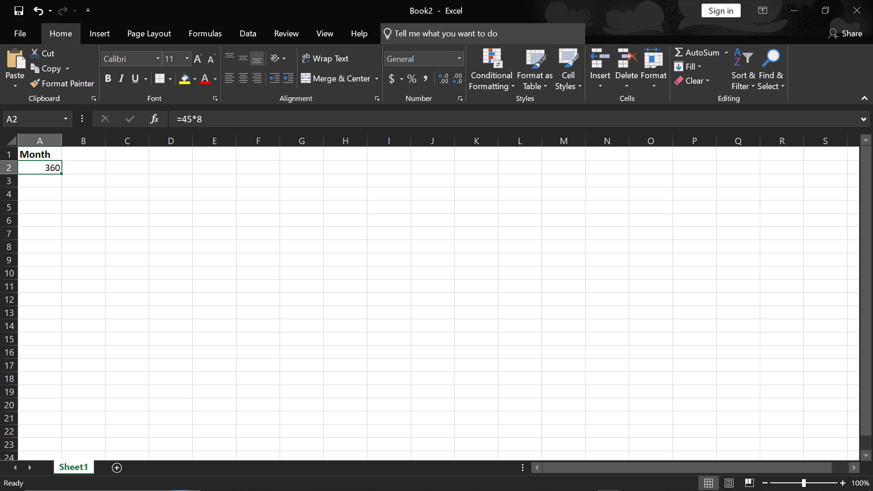
pyautogui.hotkey('ctrl', 'x')
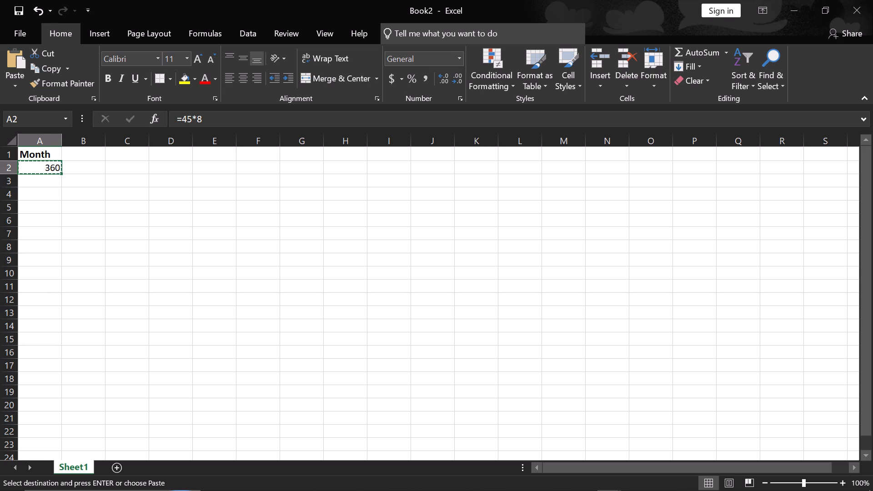
pyautogui.click(96, 171)
pyautogui.hotkey('ctrl', 'v')
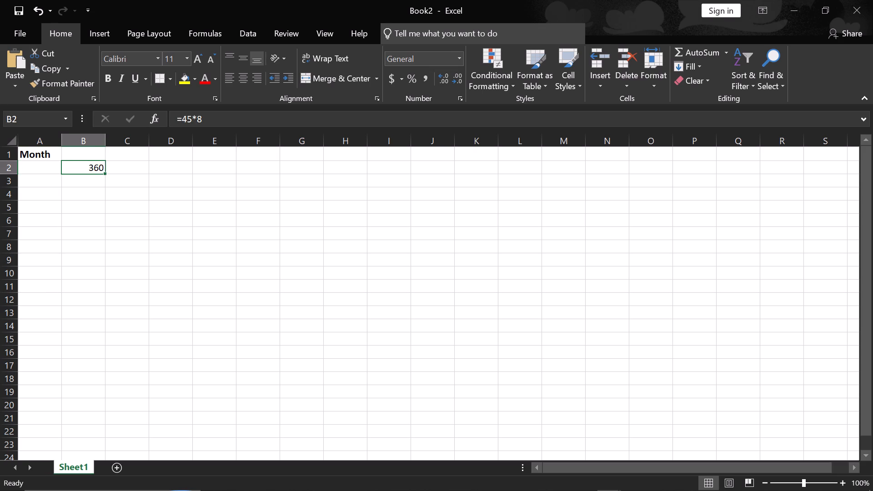
# Enter the heading "Amount Received" in bold in cell B1.
pyautogui.click(79, 154)
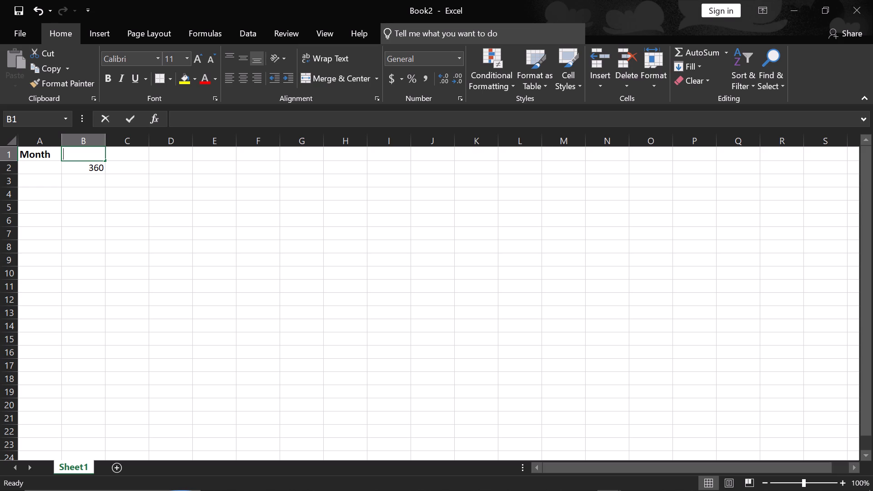
pyautogui.write('mou')
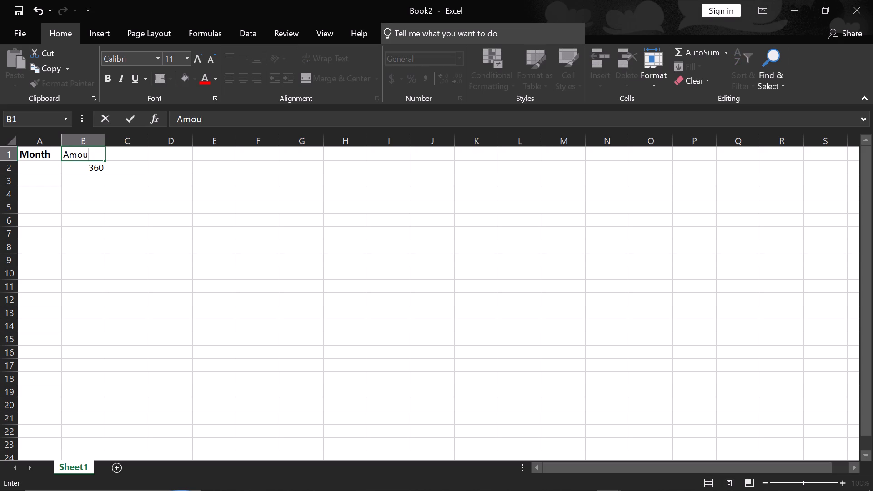
pyautogui.write('nt')
pyautogui.hotkey('ctrl', 'a')
pyautogui.hotkey('ctrl', 'b')
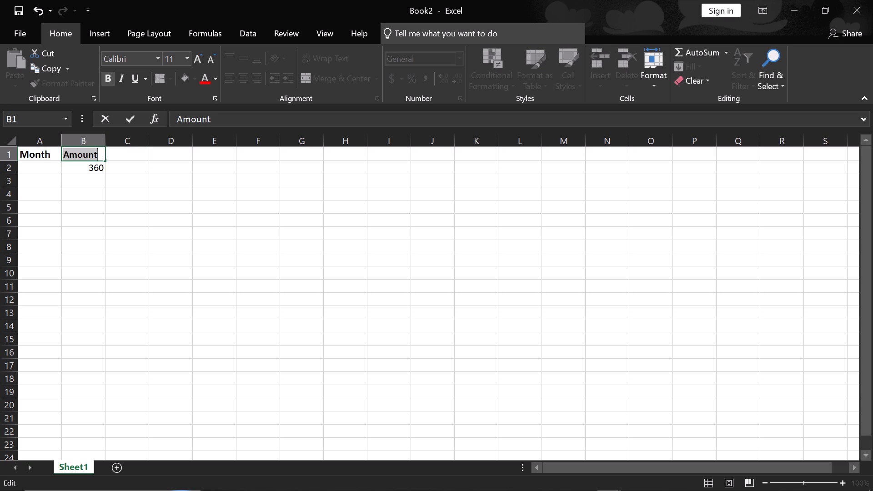
pyautogui.click(99, 153)
pyautogui.press('n')
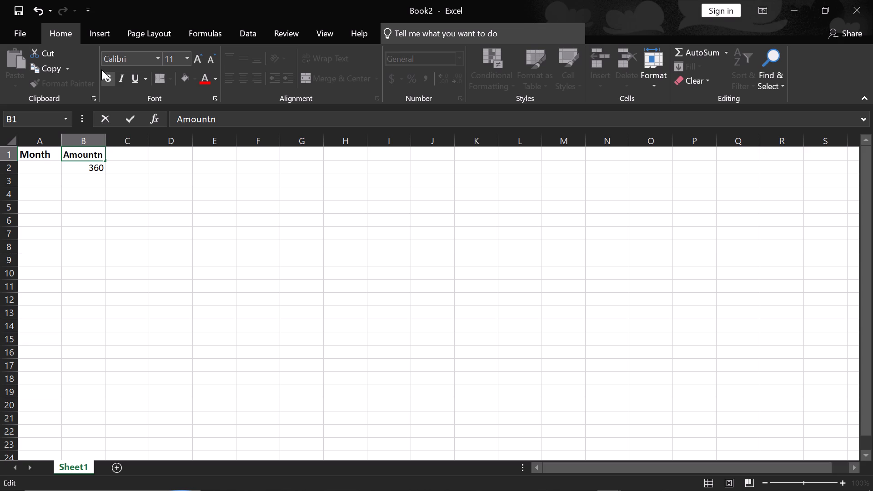
pyautogui.press('BackSpace')
pyautogui.press('space')
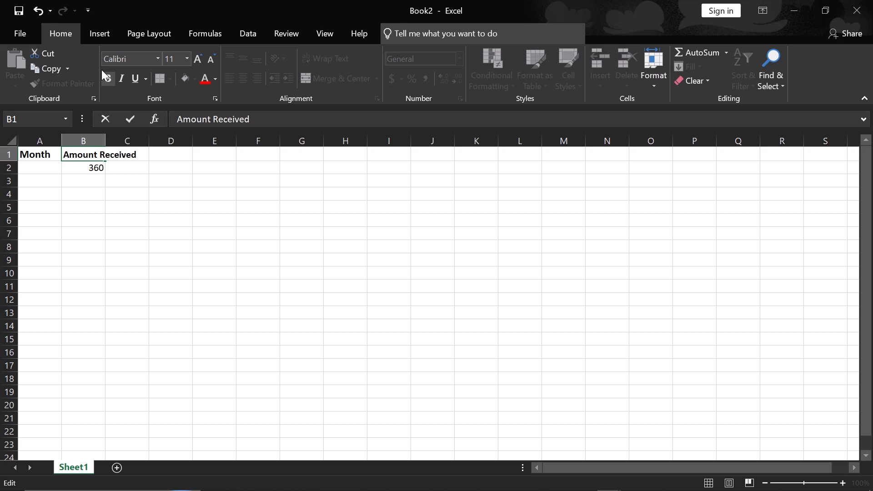
# Fit the width of column B to its heading text.
pyautogui.doubleClick(105, 138)
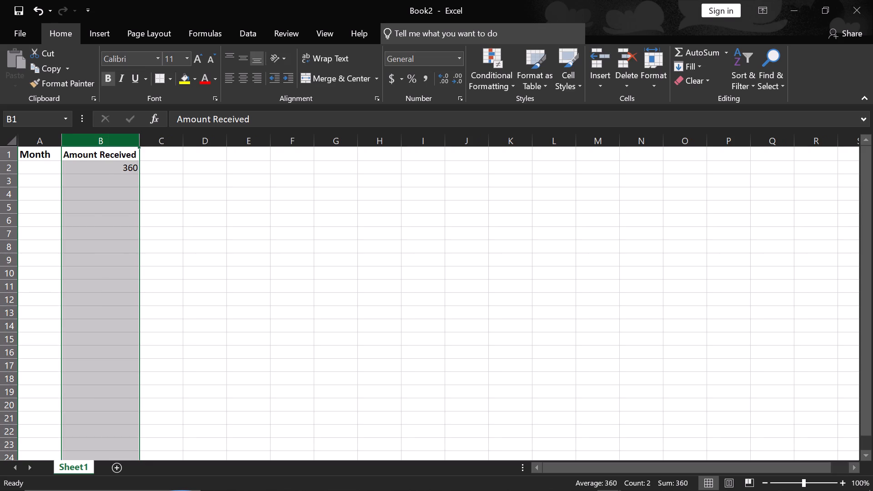
# Delete the formula from cell B2 under the "Amount Received" heading.
pyautogui.click(103, 166)
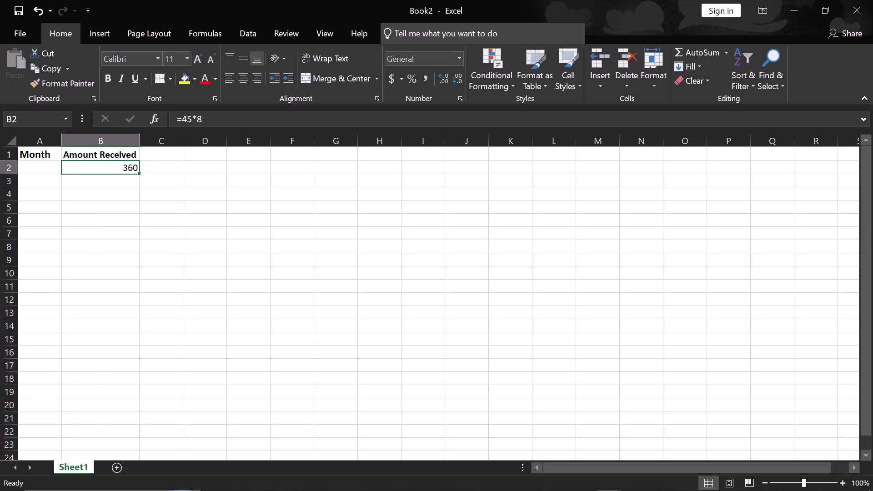
pyautogui.press('Delete')
# Enter the heading "Tithe" in bold in cell C1, beside "Amount Received".
pyautogui.click(154, 157)
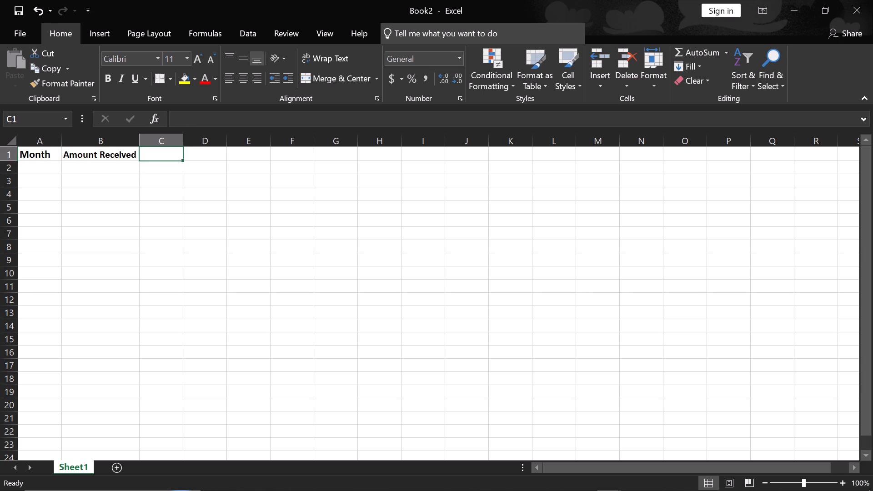
pyautogui.write('tili')
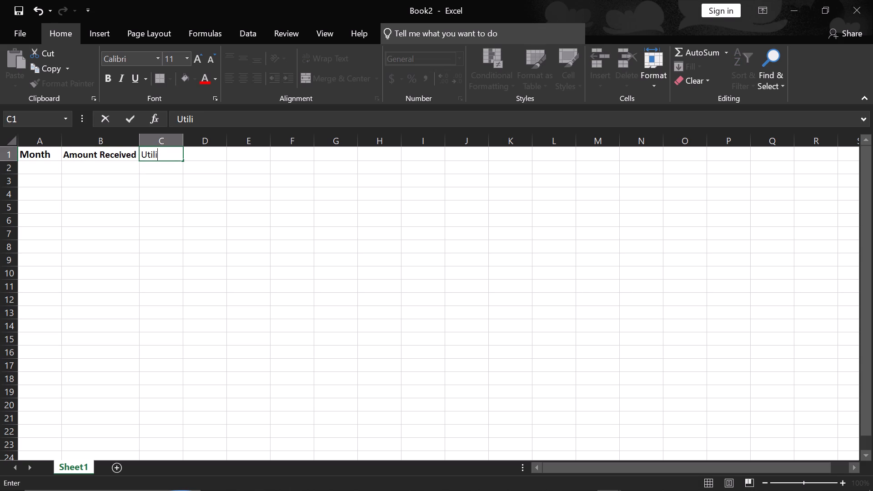
pyautogui.press('BackSpace')
pyautogui.press('BackSpace')
pyautogui.press('BackSpace')
pyautogui.press('BackSpace')
pyautogui.press('BackSpace')
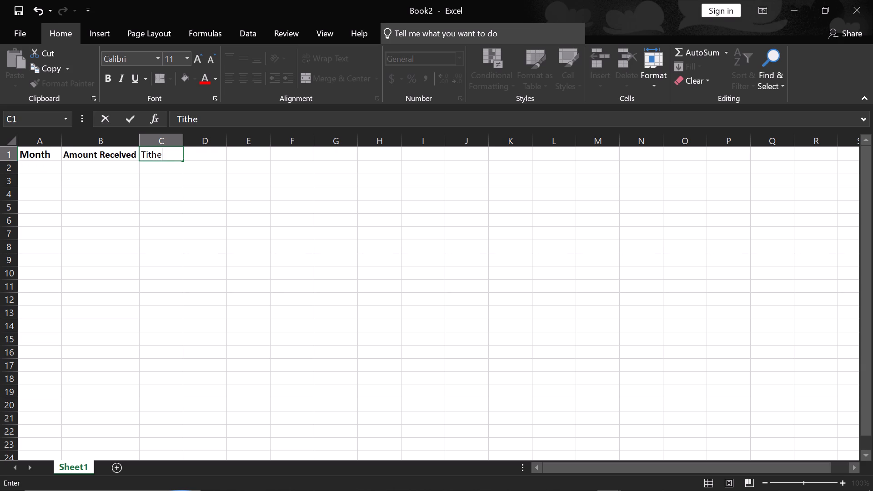
pyautogui.hotkey('ctrl', 'a')
pyautogui.hotkey('ctrl', 'c')
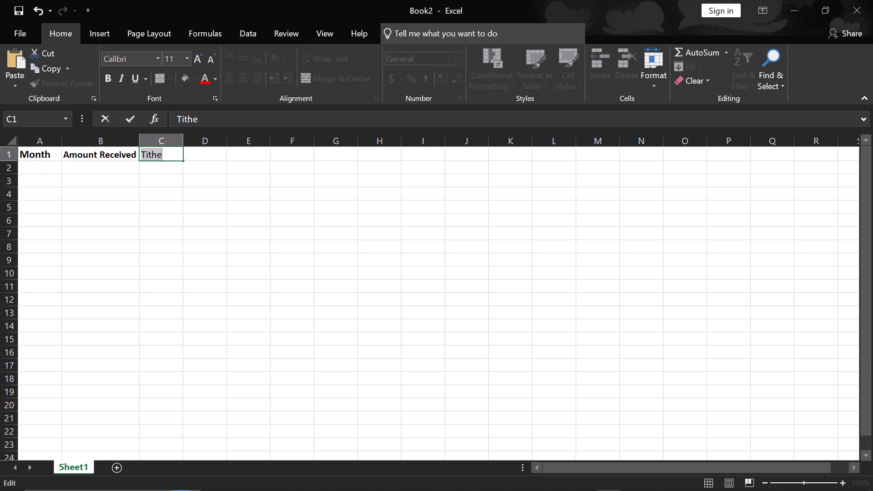
pyautogui.hotkey('ctrl', 'b')
pyautogui.click(206, 155)
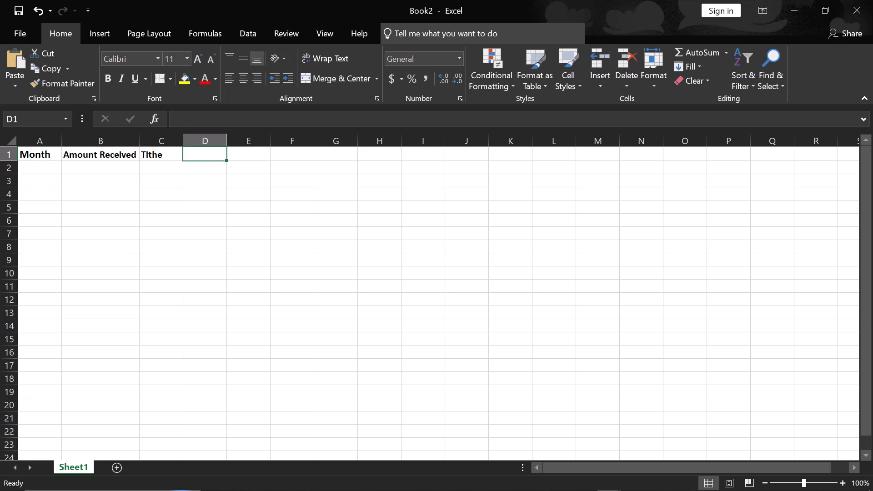
# Insert a blank row above the heading row.
pyautogui.click(7, 149)
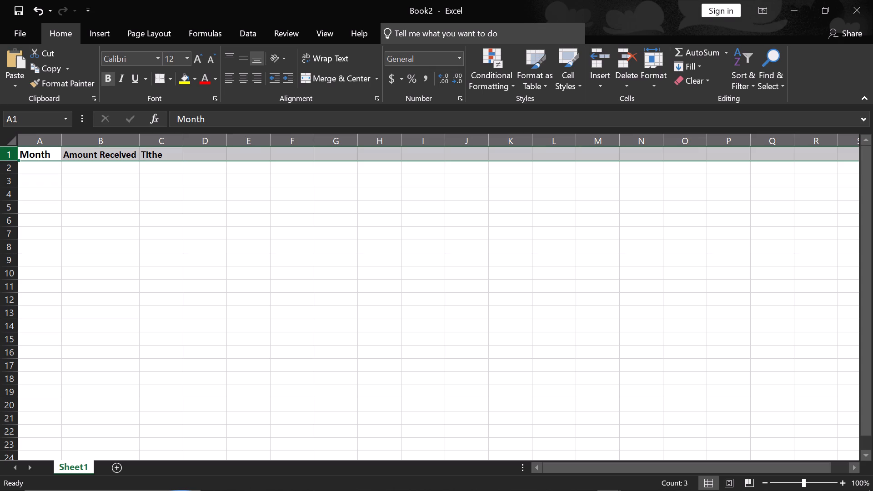
pyautogui.click(7, 149)
pyautogui.rightClick(7, 149)
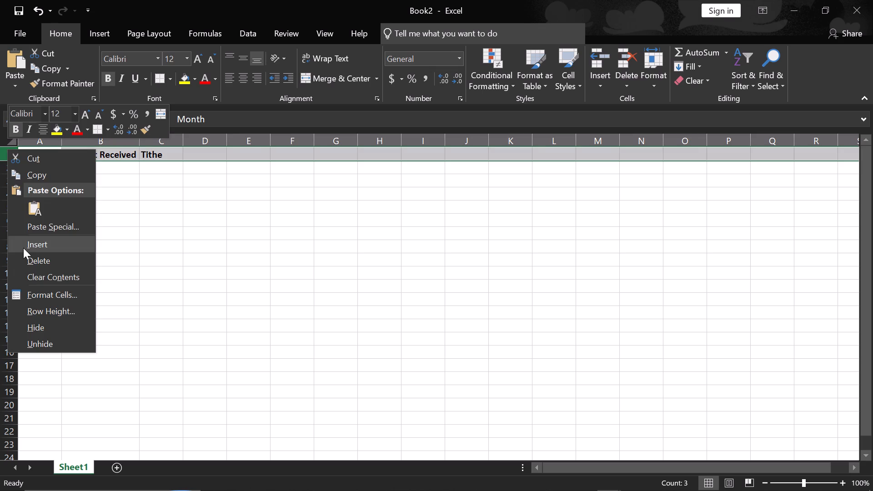
pyautogui.click(48, 247)
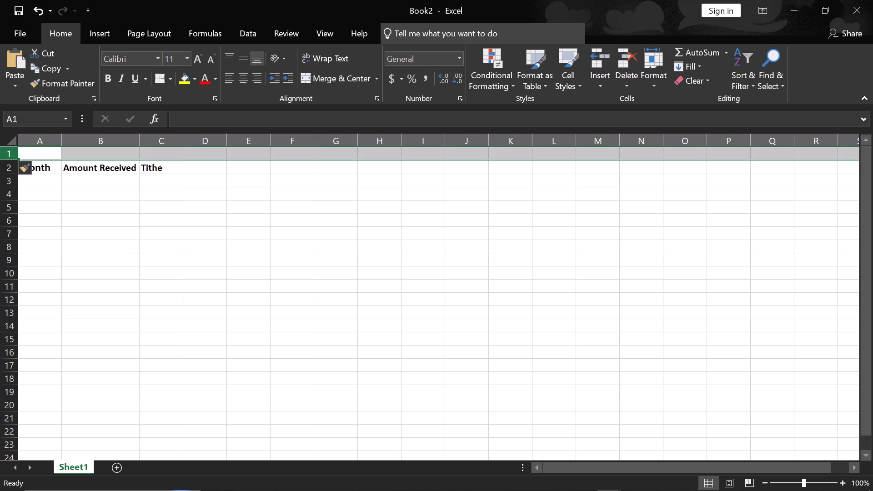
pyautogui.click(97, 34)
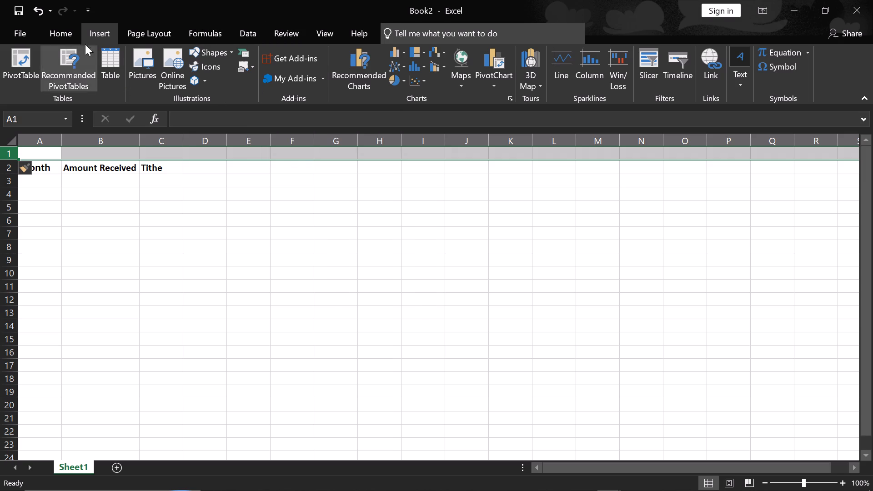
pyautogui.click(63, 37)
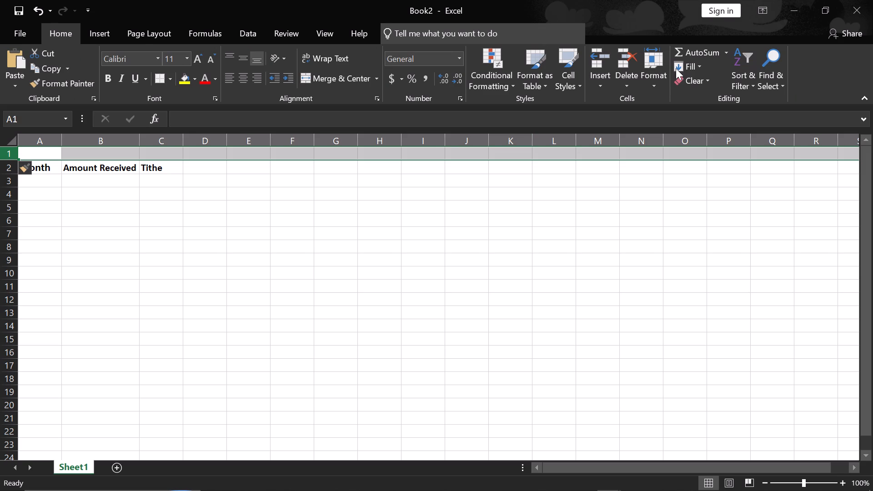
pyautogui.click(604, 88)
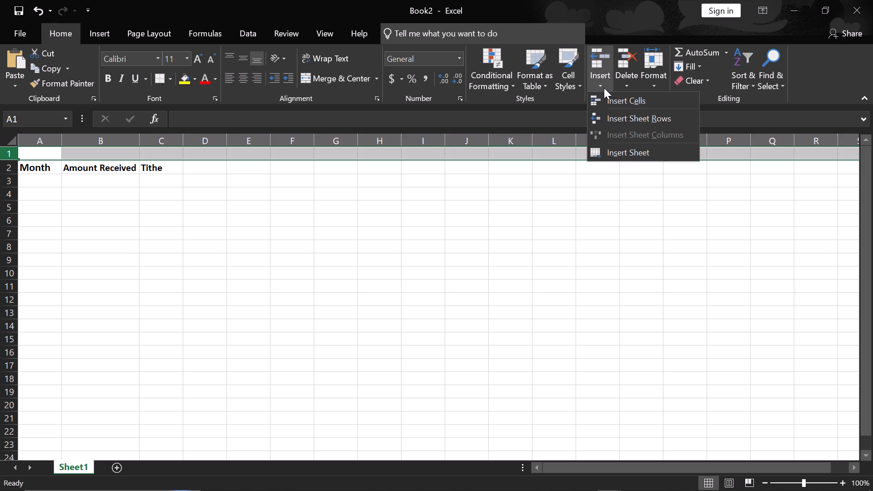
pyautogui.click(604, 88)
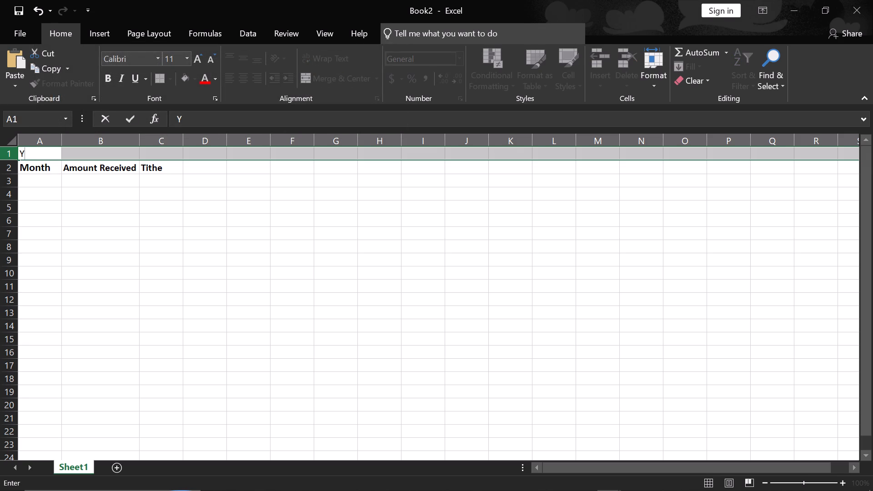
# Enter the title "YEAR 2026" in bold in cell A1 above the column headings.
pyautogui.press('e')
pyautogui.press('BackSpace')
pyautogui.write('EAR')
pyautogui.press('space')
pyautogui.write('202')
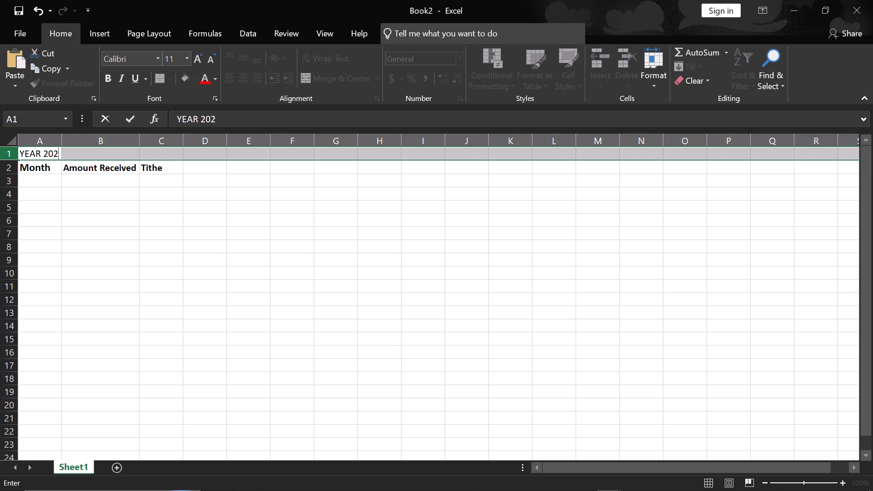
pyautogui.press('5')
pyautogui.press('BackSpace')
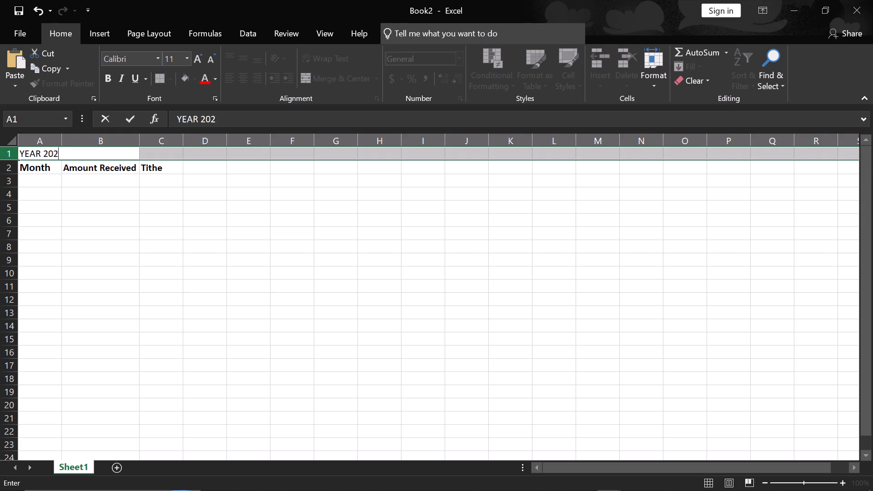
pyautogui.press('6')
pyautogui.hotkey('ctrl', 'a')
pyautogui.hotkey('ctrl', 'b')
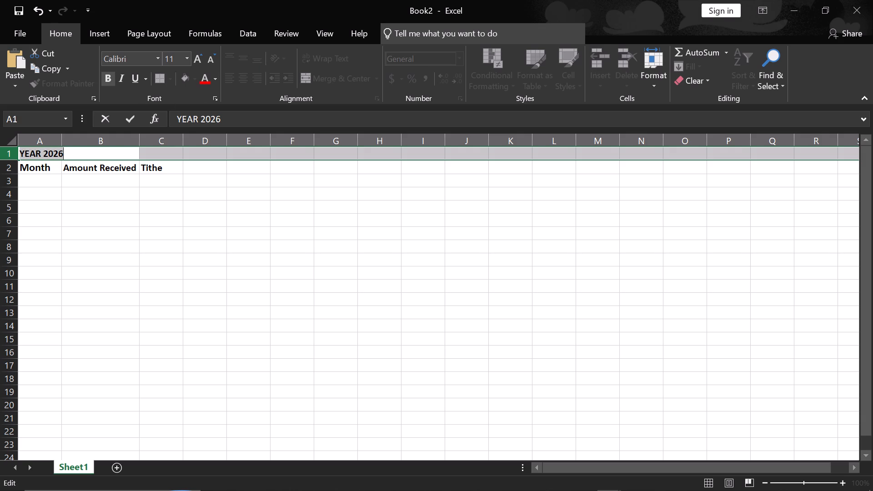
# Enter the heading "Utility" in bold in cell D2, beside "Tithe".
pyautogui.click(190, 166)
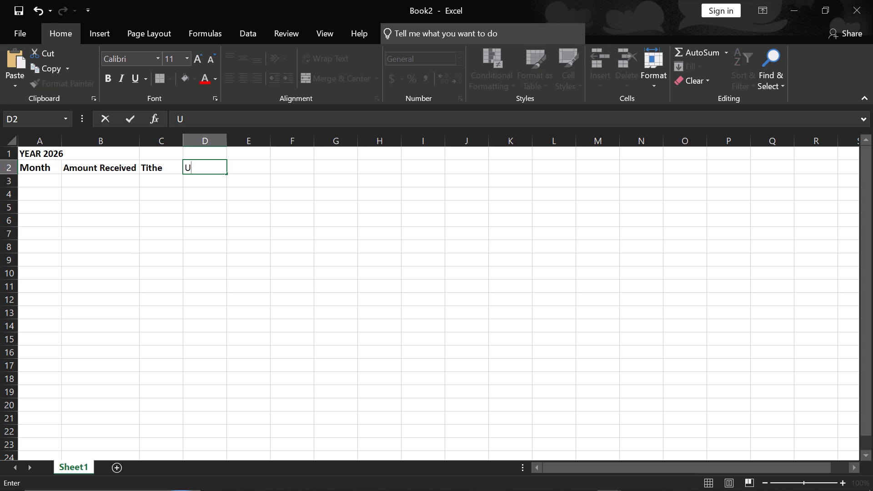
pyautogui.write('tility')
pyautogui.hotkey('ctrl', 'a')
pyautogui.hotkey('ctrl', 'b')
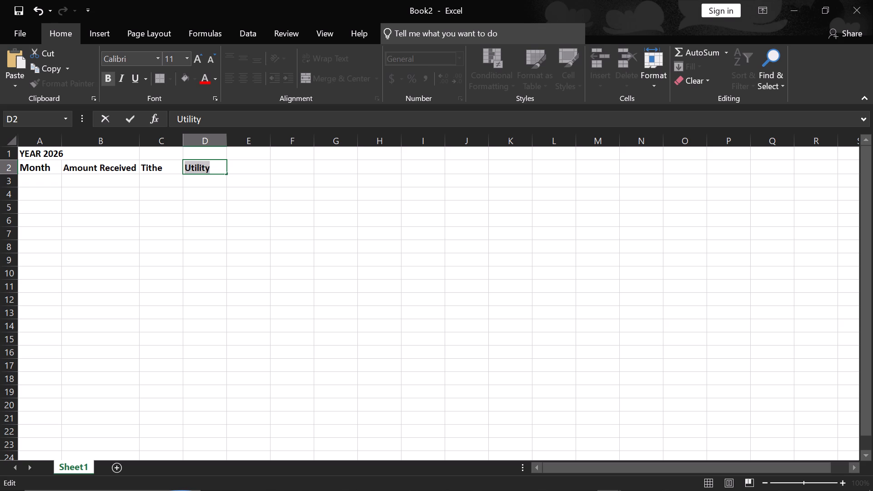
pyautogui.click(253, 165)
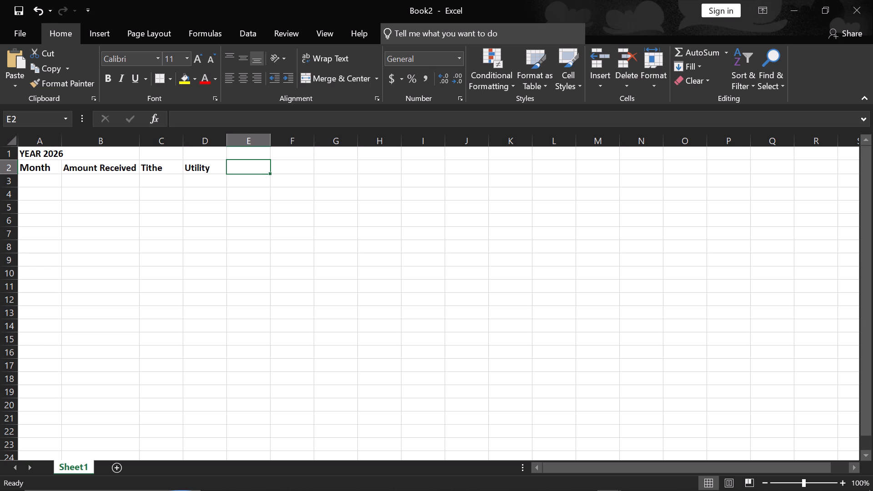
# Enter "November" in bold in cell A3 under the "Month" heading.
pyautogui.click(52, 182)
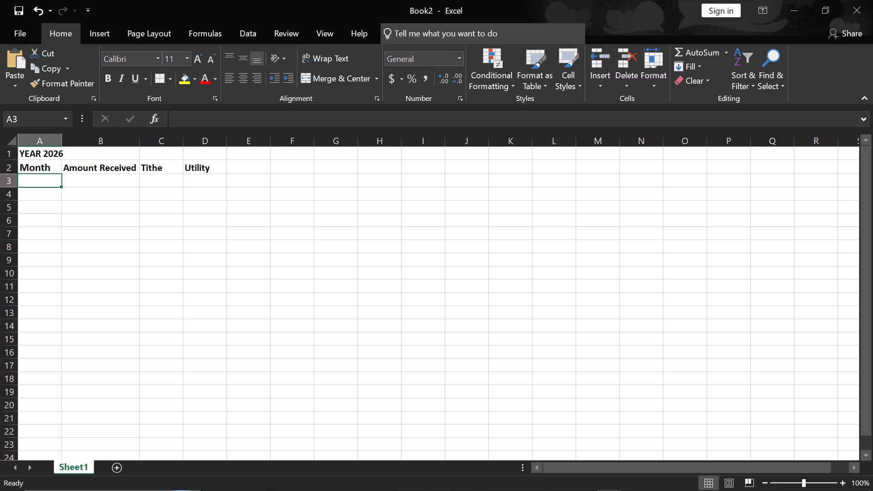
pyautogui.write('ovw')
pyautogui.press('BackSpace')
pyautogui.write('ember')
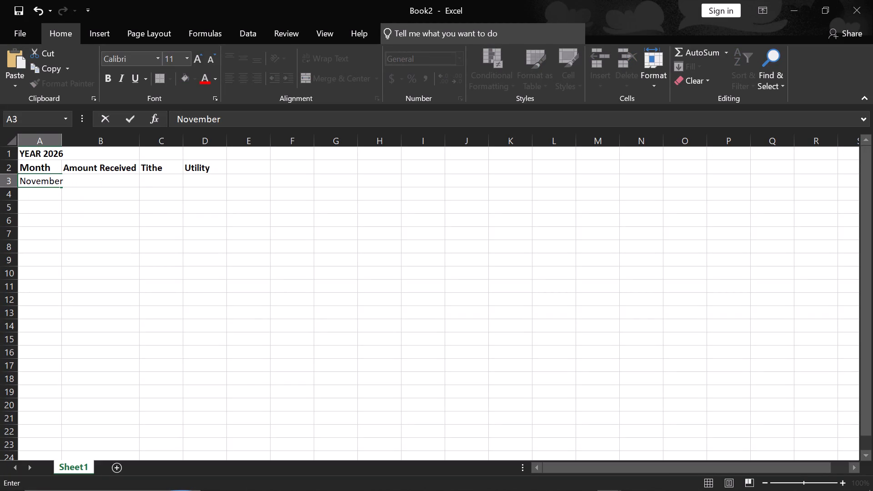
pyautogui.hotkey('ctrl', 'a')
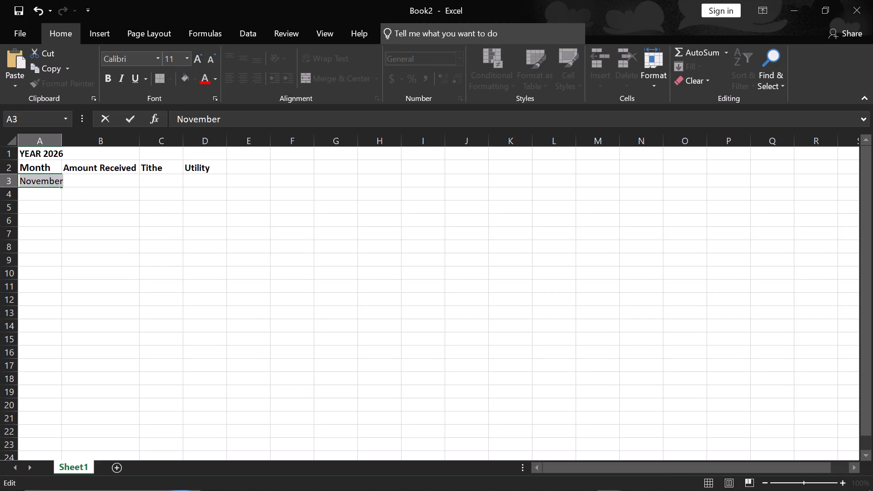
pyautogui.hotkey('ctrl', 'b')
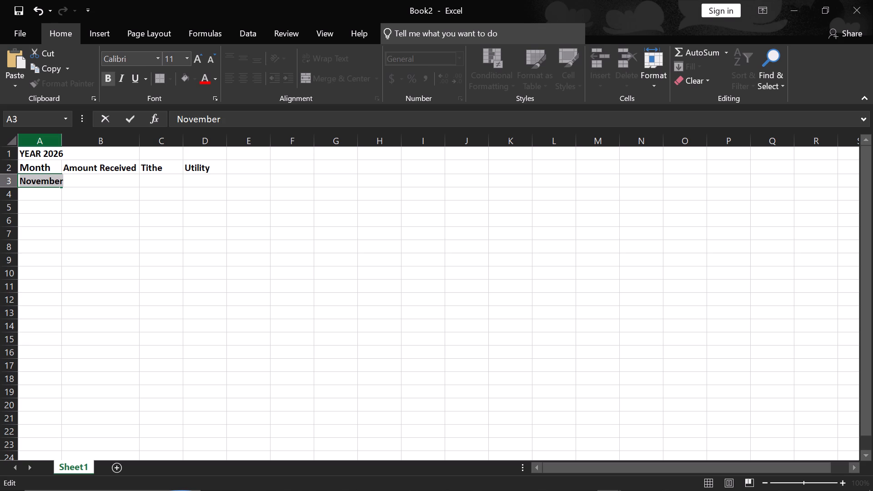
# Auto-fit the width of column A to its contents.
pyautogui.doubleClick(62, 141)
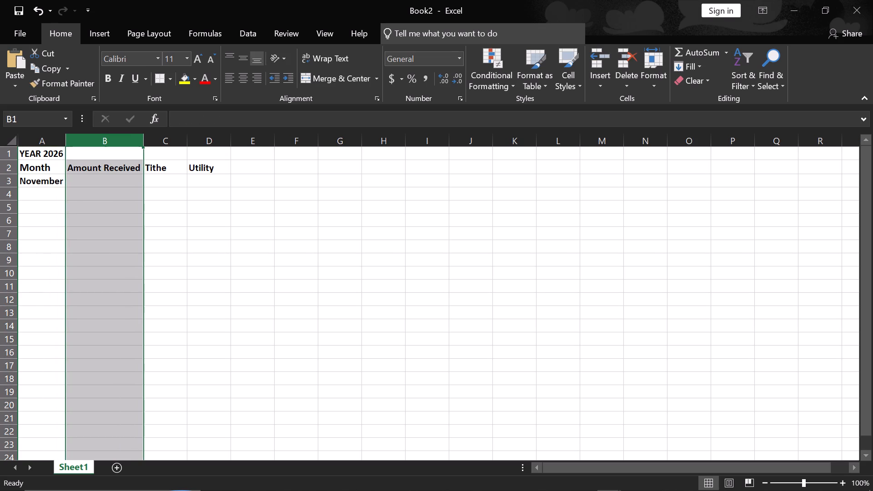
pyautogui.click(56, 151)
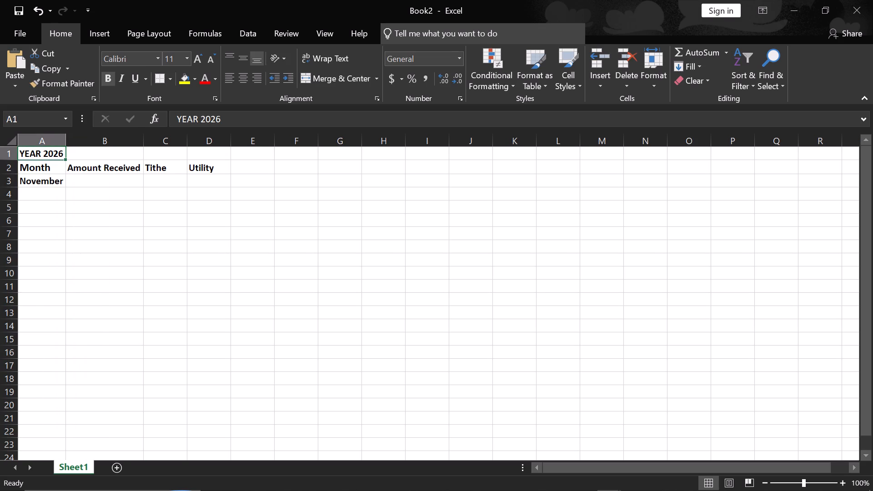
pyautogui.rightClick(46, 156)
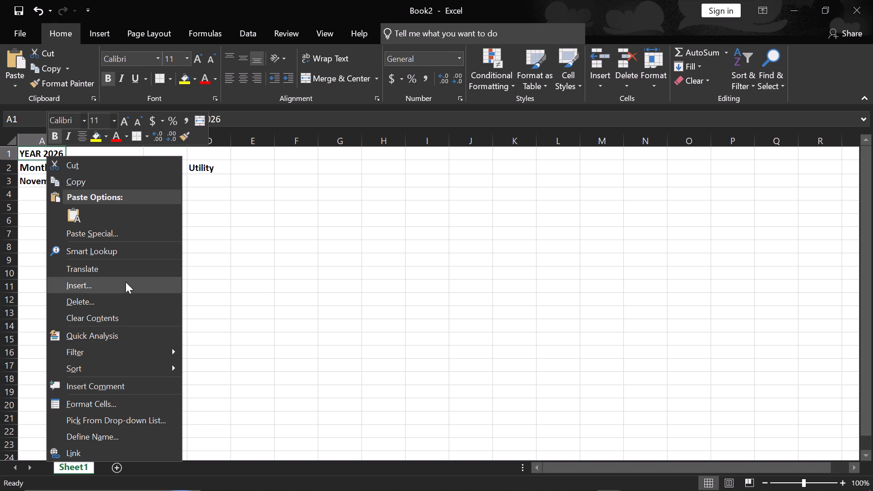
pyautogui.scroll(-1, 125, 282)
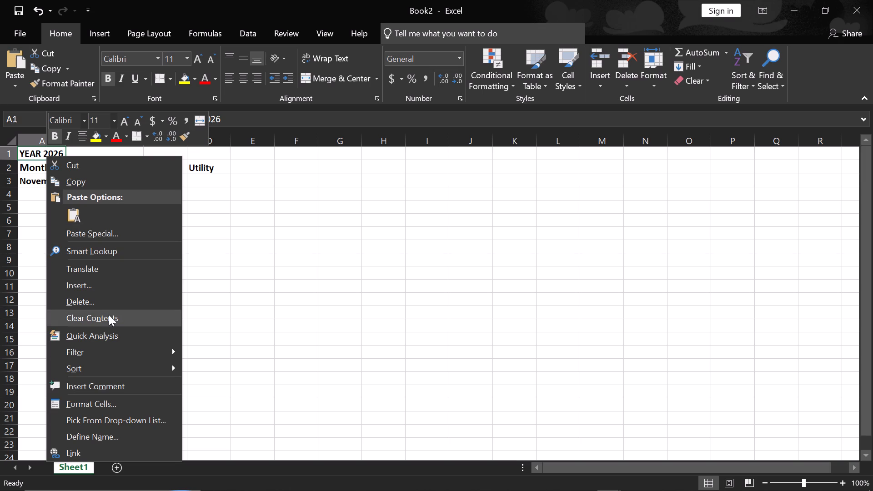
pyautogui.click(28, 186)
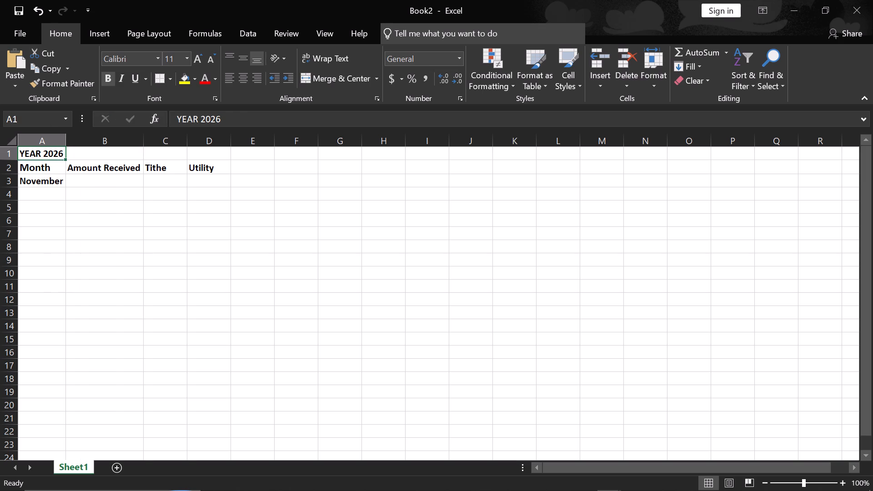
# Clear the contents of the whole data block A1:D3, including the title and headings.
pyautogui.click(86, 182)
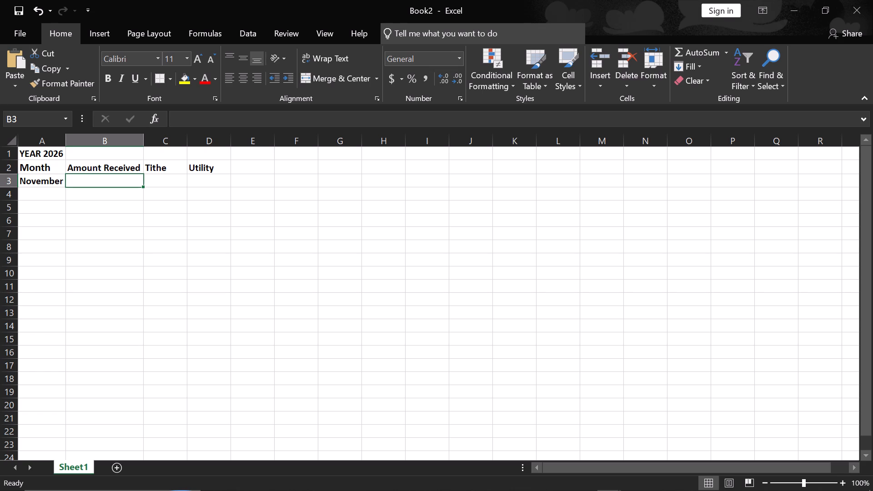
pyautogui.hotkey('ctrl', 'a')
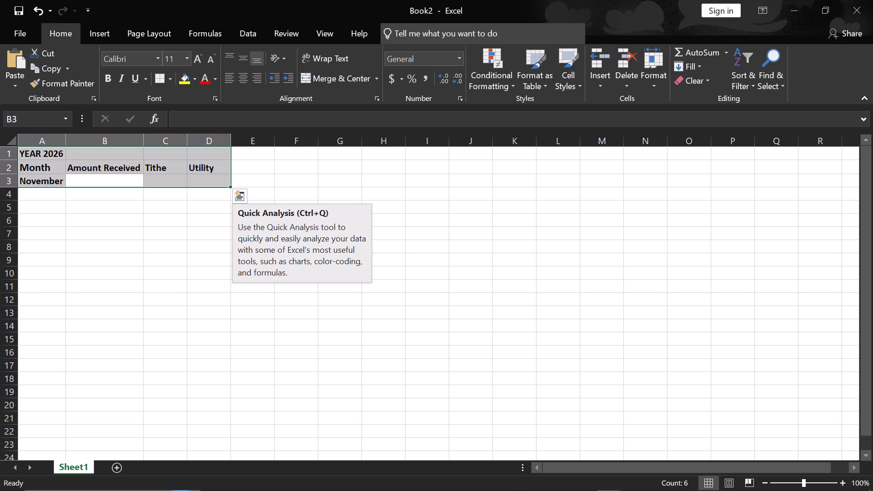
pyautogui.press('Delete')
# Enter "November 2026" in cell A1 as the sheet's new title.
pyautogui.click(53, 149)
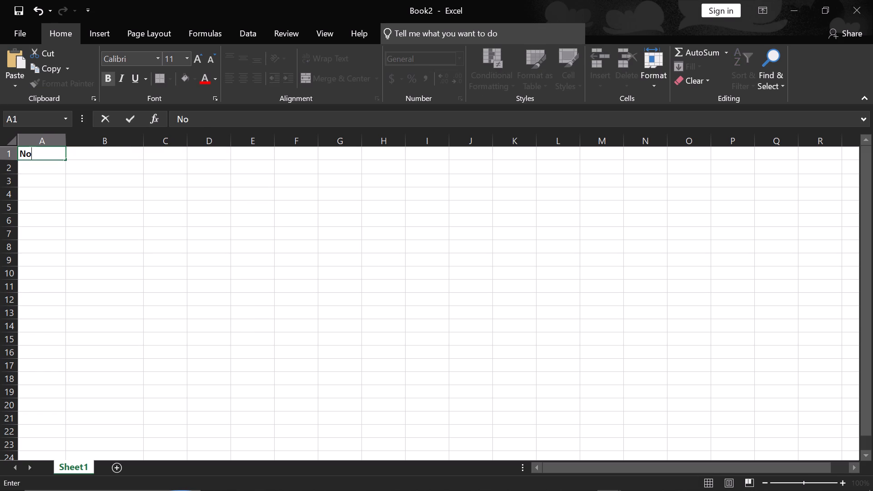
pyautogui.write('me')
pyautogui.press('BackSpace')
pyautogui.press('BackSpace')
pyautogui.write('vember')
pyautogui.press('space')
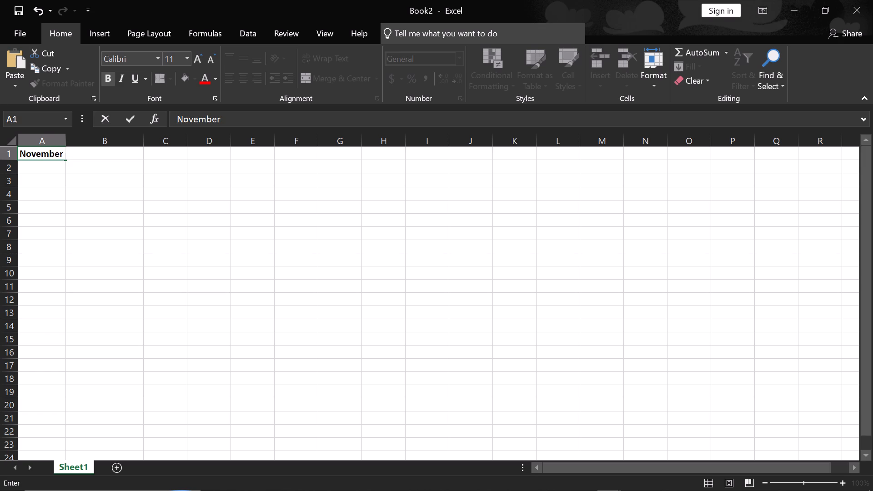
pyautogui.write('2026')
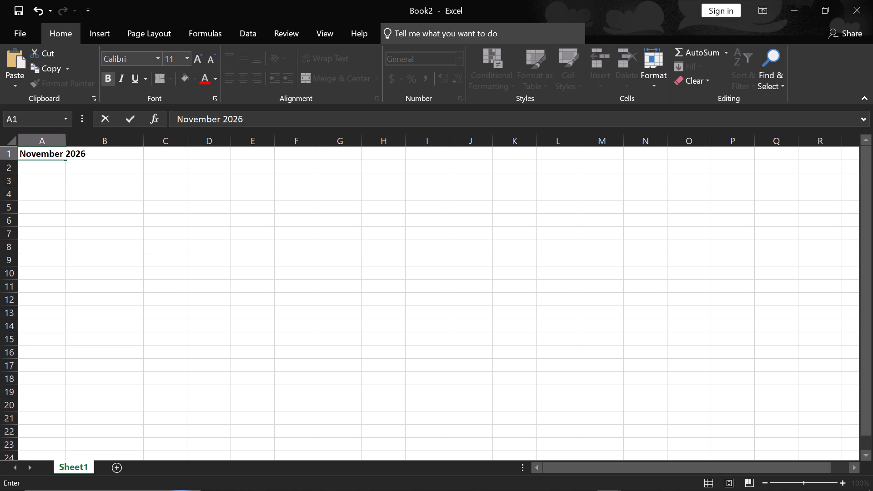
# Enter the heading "Date" in cell A2 below the month title.
pyautogui.click(49, 168)
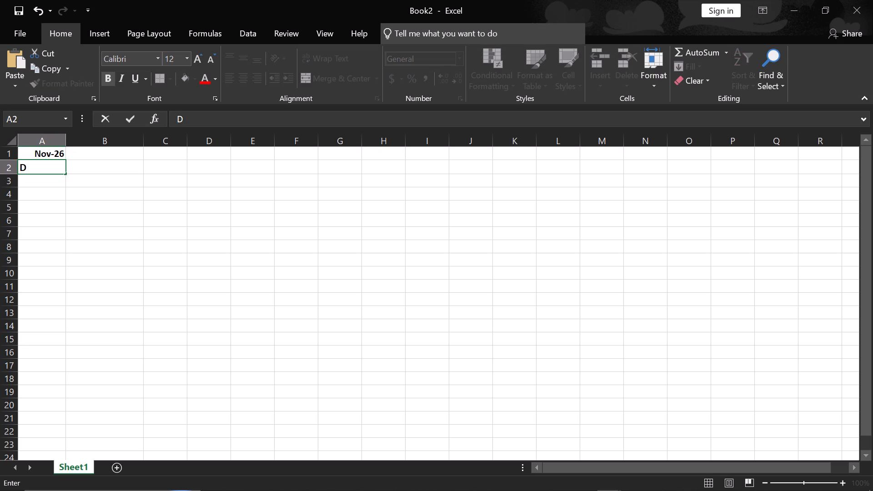
pyautogui.write('ate')
pyautogui.press('Right')
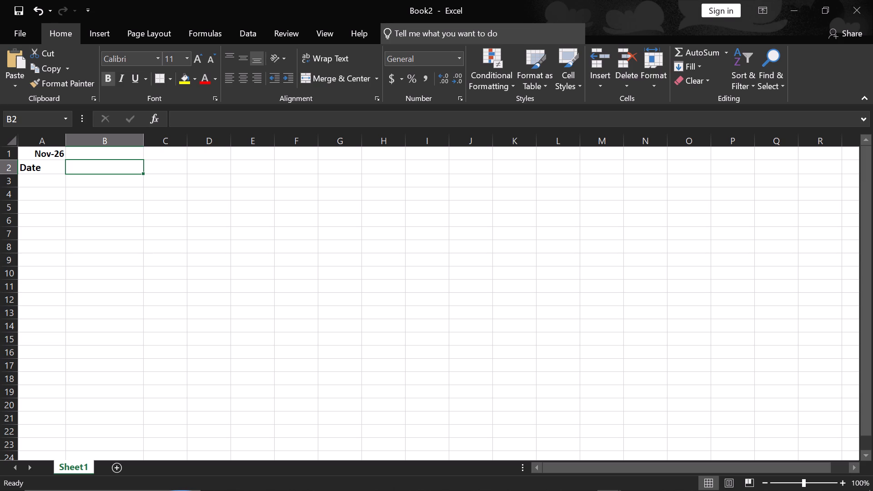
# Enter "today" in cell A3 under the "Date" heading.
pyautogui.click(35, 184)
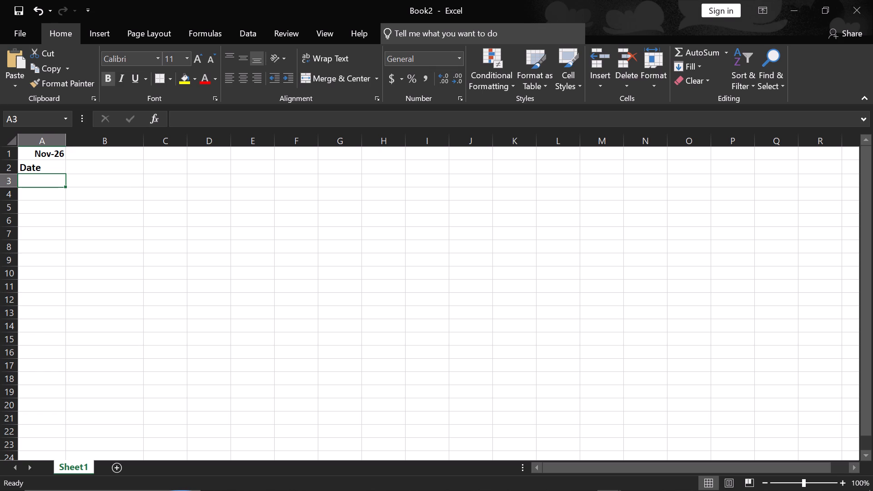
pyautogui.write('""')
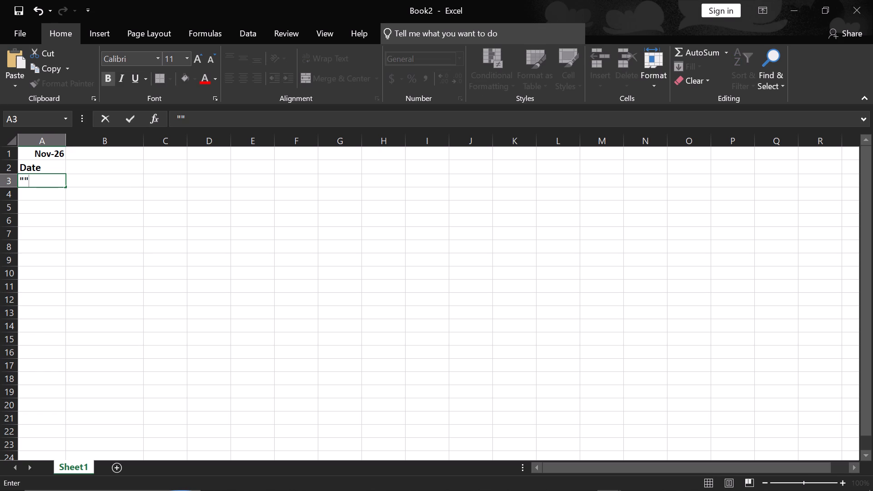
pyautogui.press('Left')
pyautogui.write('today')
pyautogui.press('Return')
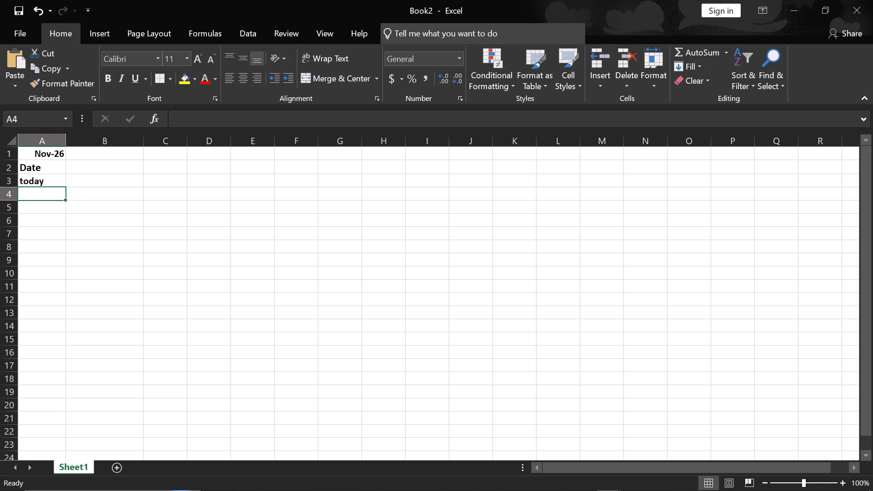
# Insert the current date, 11/3/2026, after the existing text in cell A3.
pyautogui.click(35, 184)
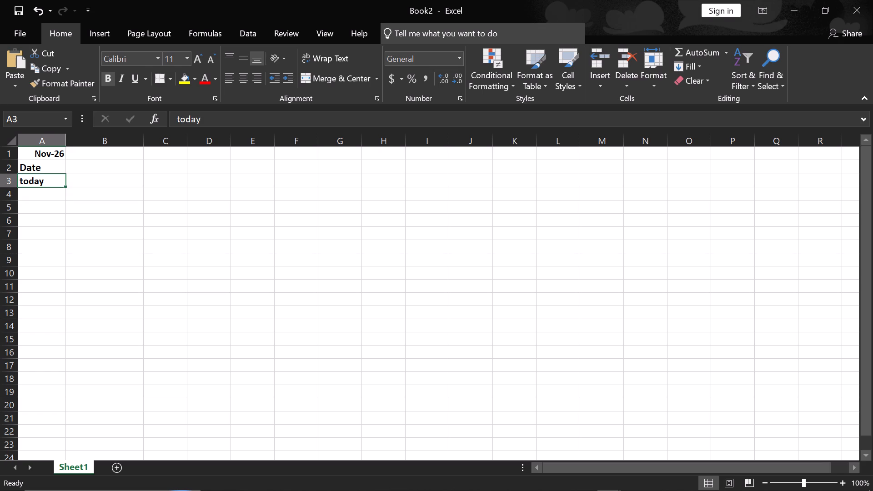
pyautogui.hotkey('ctrl', 'a')
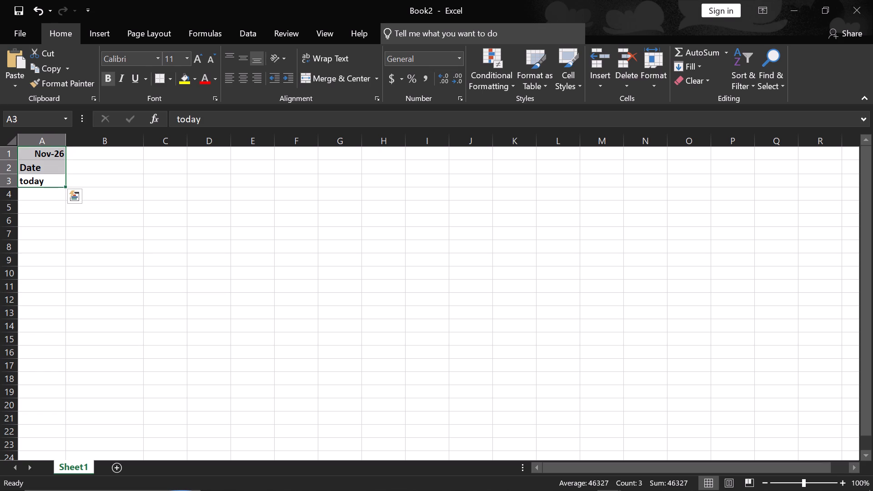
pyautogui.click(57, 177)
pyautogui.click(57, 177)
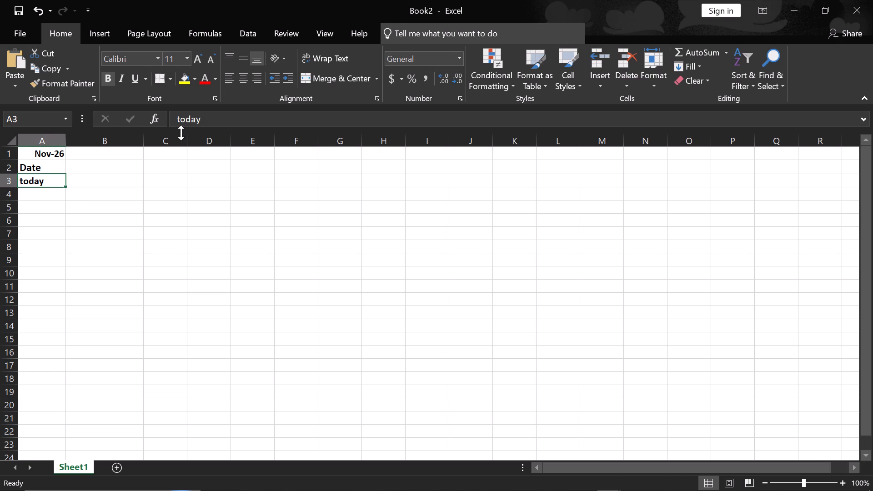
pyautogui.moveTo(202, 121); pyautogui.dragTo(163, 121)
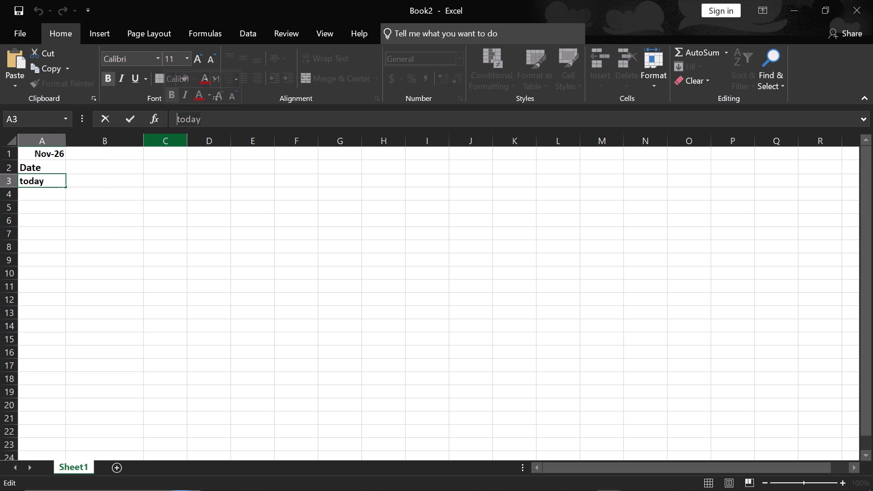
pyautogui.click(211, 116)
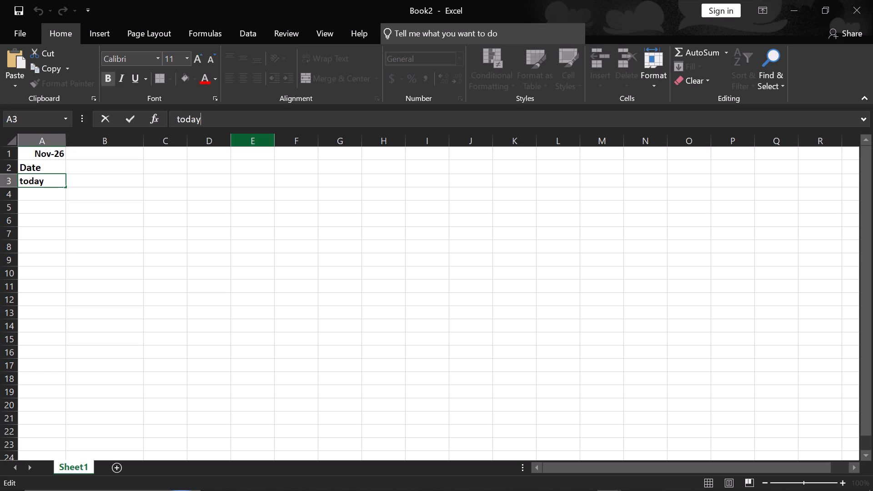
pyautogui.hotkey('ctrl', ';')
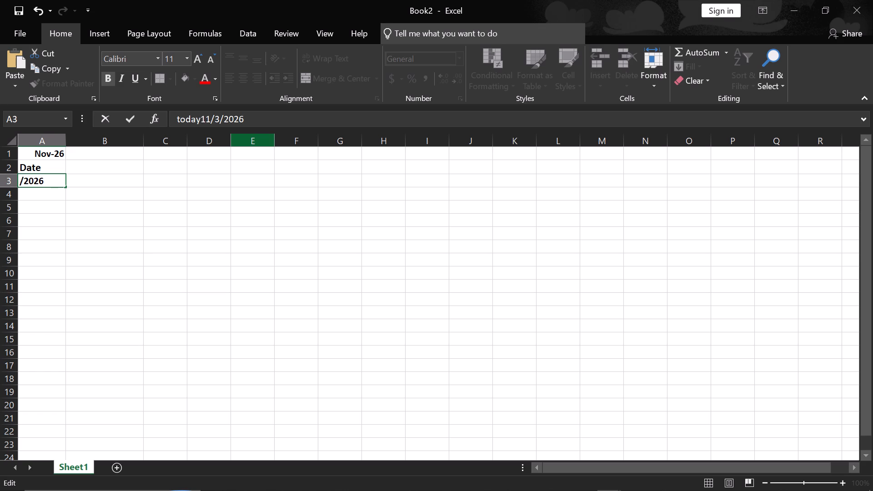
pyautogui.press('Return')
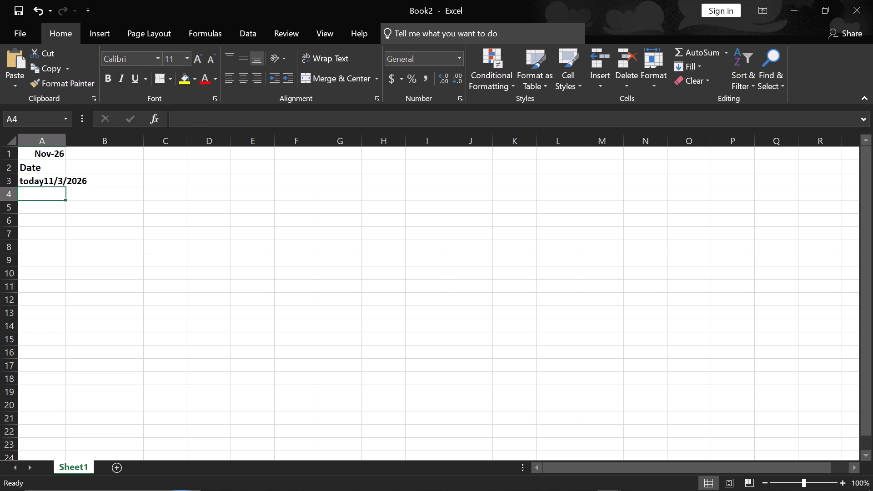
# Remove the word "today" from cell A3, keeping only the date 11/3/2026.
pyautogui.click(47, 181)
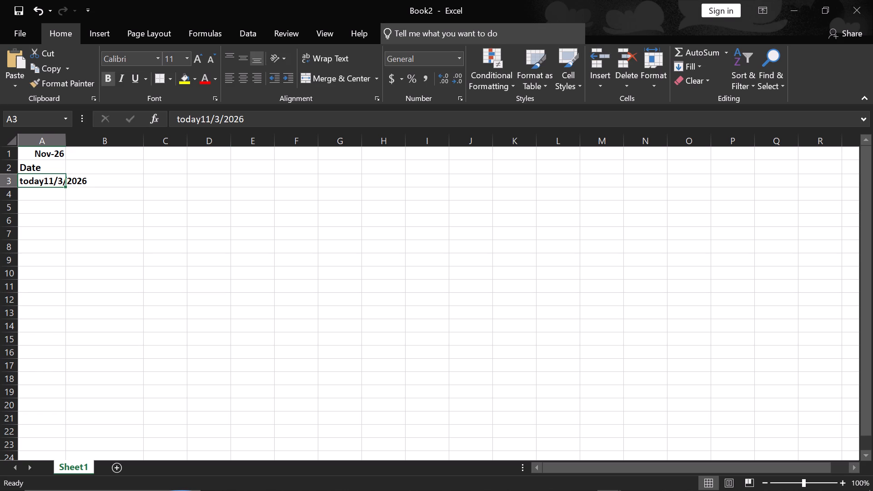
pyautogui.click(44, 181)
pyautogui.moveTo(198, 121); pyautogui.dragTo(174, 123)
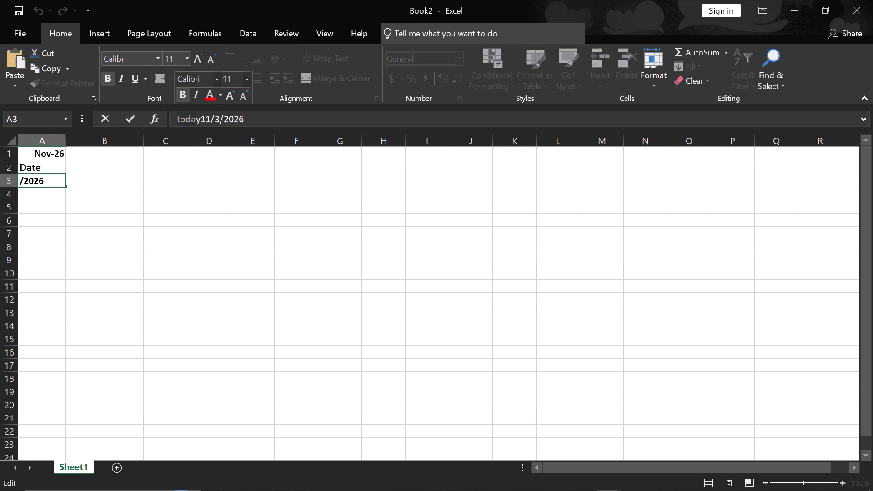
pyautogui.press('BackSpace')
pyautogui.press('Right')
pyautogui.press('BackSpace')
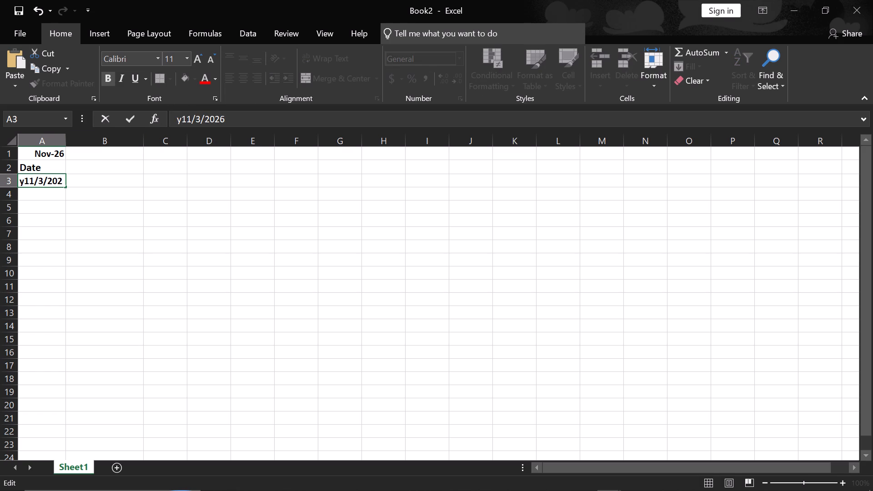
pyautogui.press('Return')
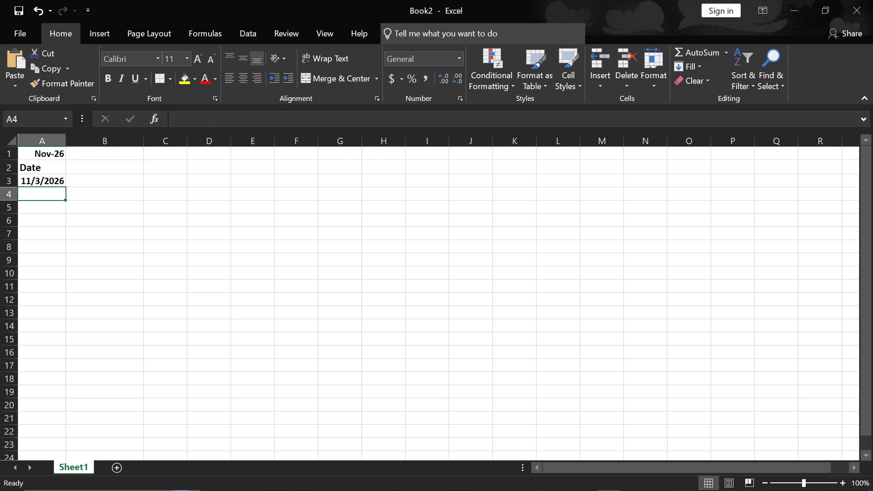
# Enter the heading "Allowance" in cell B2, beside the "Date" heading.
pyautogui.click(123, 170)
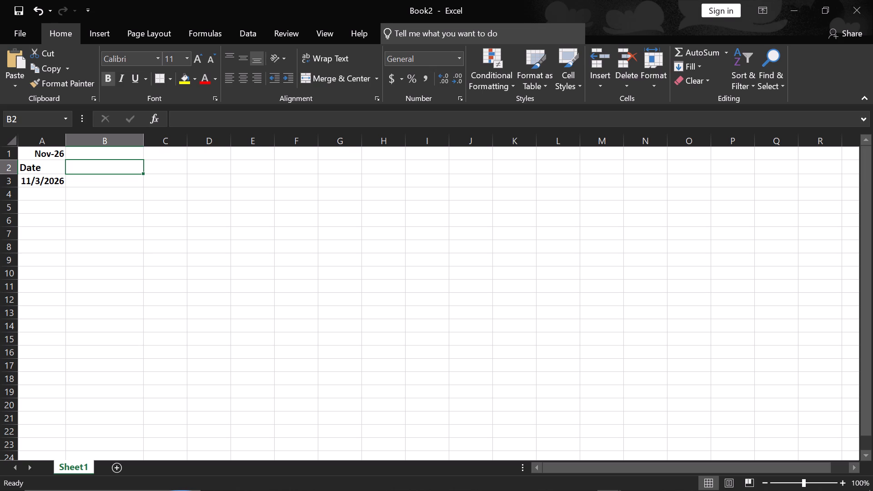
pyautogui.press('a')
pyautogui.press('l')
pyautogui.write('lowance')
pyautogui.press('End')
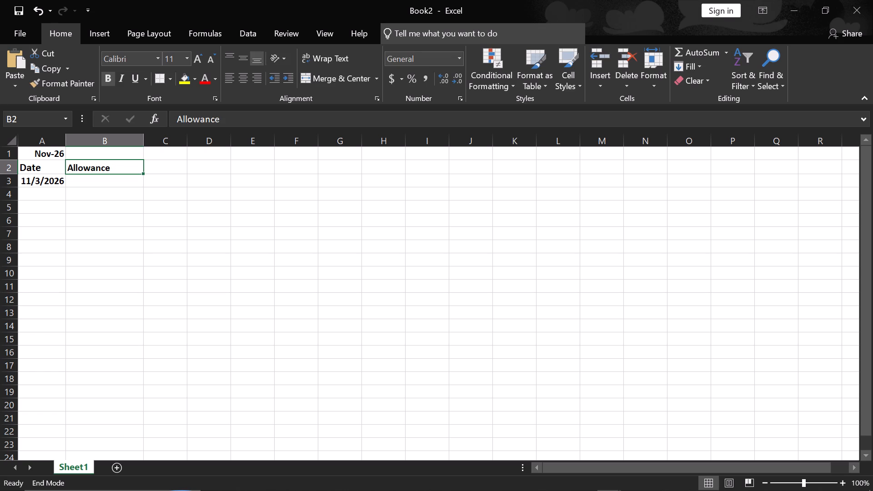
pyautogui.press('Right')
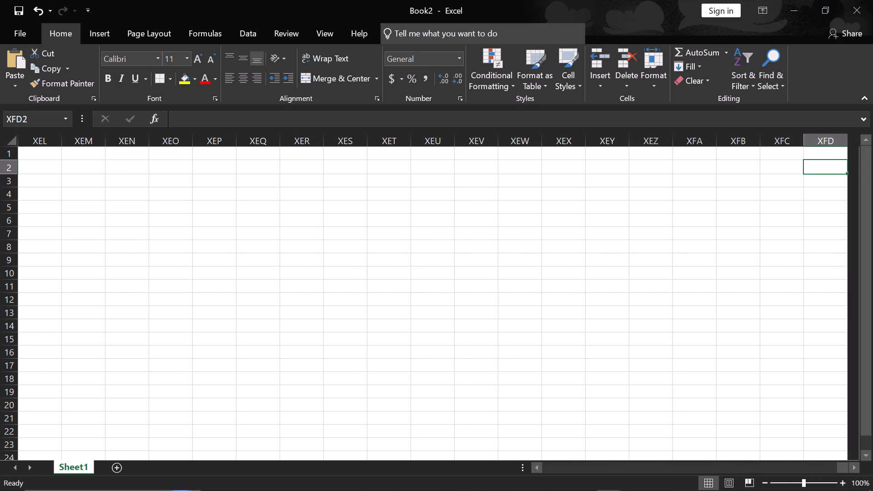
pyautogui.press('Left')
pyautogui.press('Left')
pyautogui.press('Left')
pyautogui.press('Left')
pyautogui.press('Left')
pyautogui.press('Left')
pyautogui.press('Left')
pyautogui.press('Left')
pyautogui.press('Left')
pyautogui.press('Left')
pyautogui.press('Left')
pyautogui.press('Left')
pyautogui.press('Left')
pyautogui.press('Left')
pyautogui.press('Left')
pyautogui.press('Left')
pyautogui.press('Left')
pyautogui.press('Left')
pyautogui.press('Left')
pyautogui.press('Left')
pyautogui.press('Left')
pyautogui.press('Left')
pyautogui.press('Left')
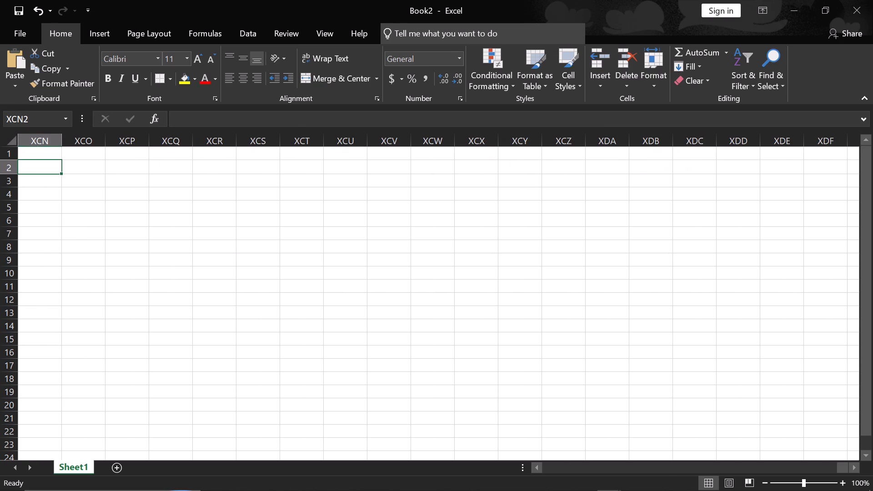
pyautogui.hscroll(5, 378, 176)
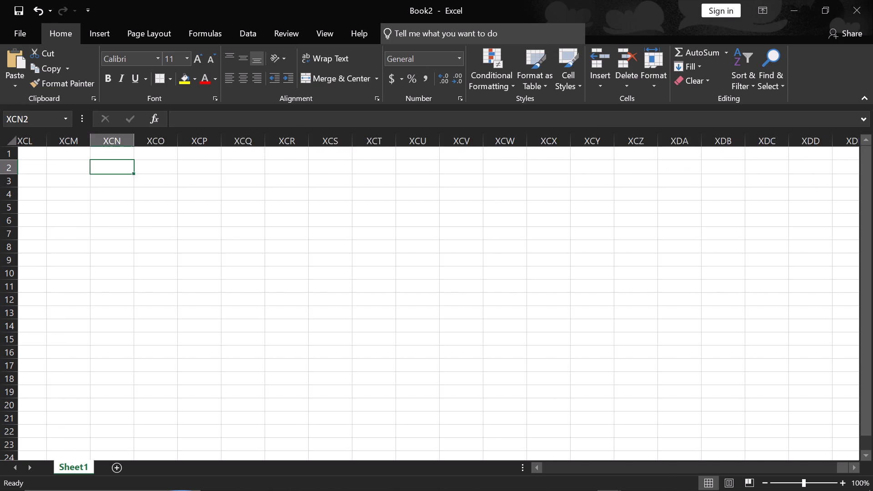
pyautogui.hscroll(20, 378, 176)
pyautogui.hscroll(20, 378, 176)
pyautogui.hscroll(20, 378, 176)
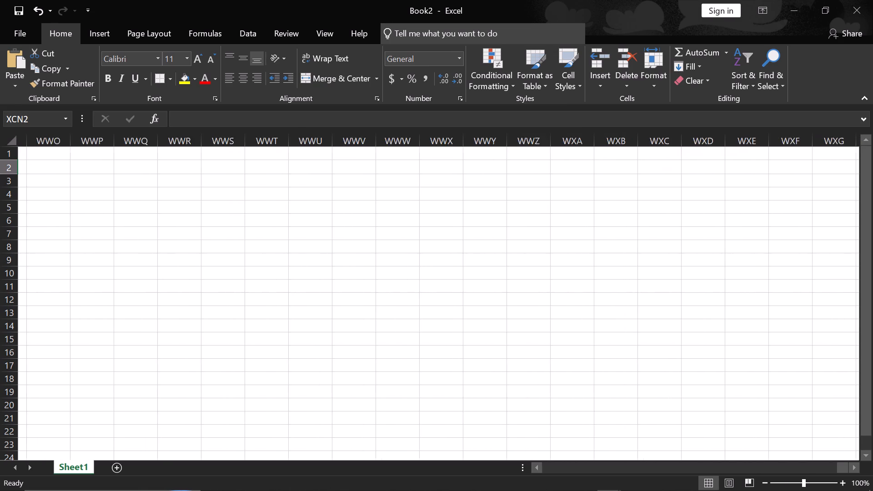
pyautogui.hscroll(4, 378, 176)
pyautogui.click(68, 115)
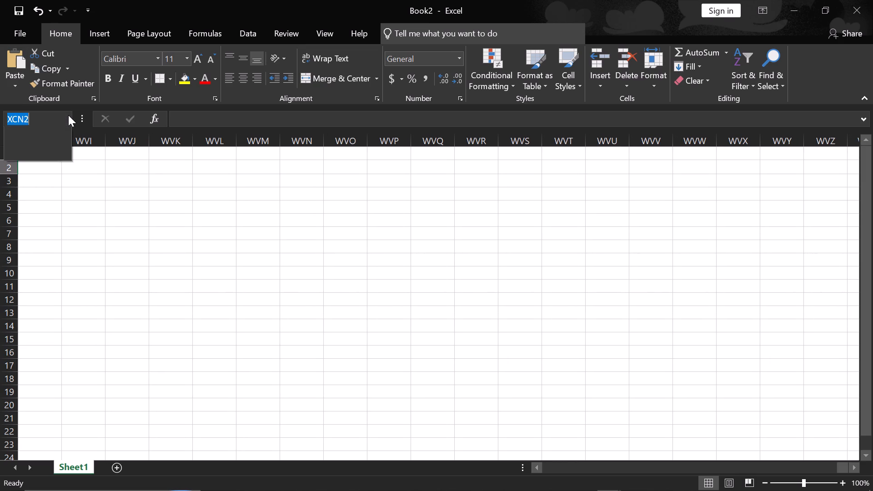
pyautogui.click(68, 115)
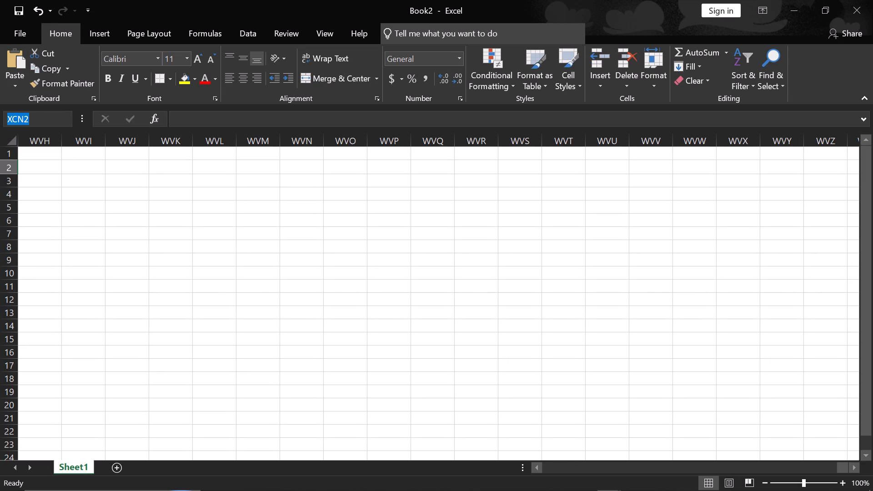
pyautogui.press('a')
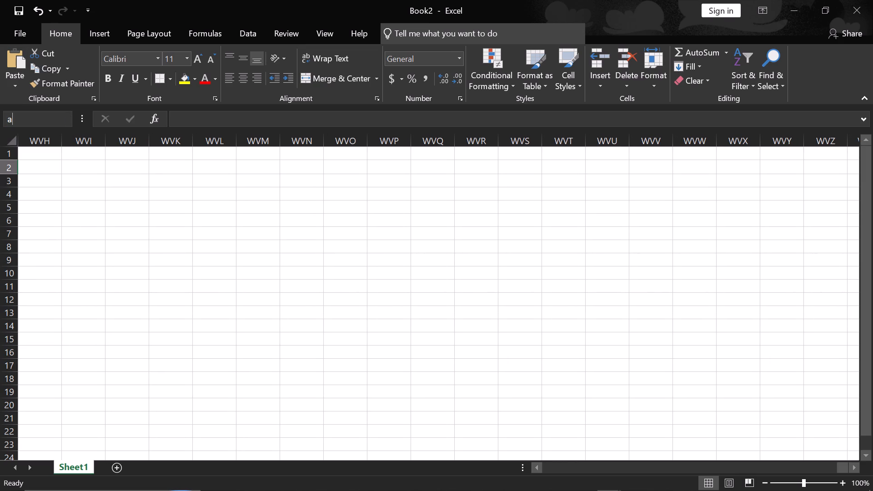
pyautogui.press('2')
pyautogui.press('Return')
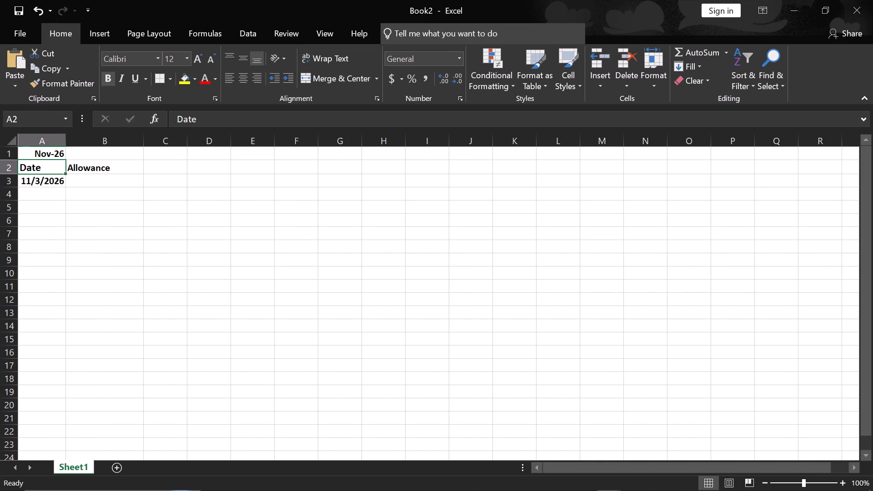
# Enter "Income" in cell C2, cut it, insert a column before "Allowance", and paste the heading into cell B2.
pyautogui.click(159, 167)
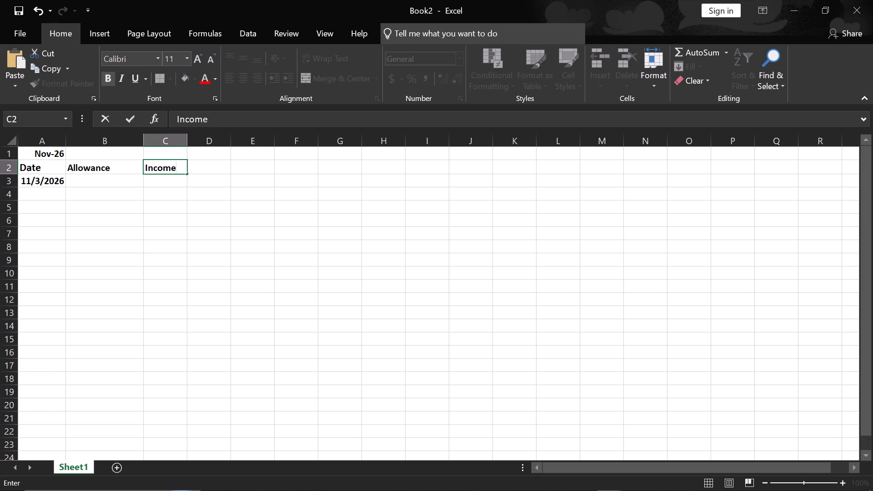
pyautogui.hotkey('ctrl', 'a')
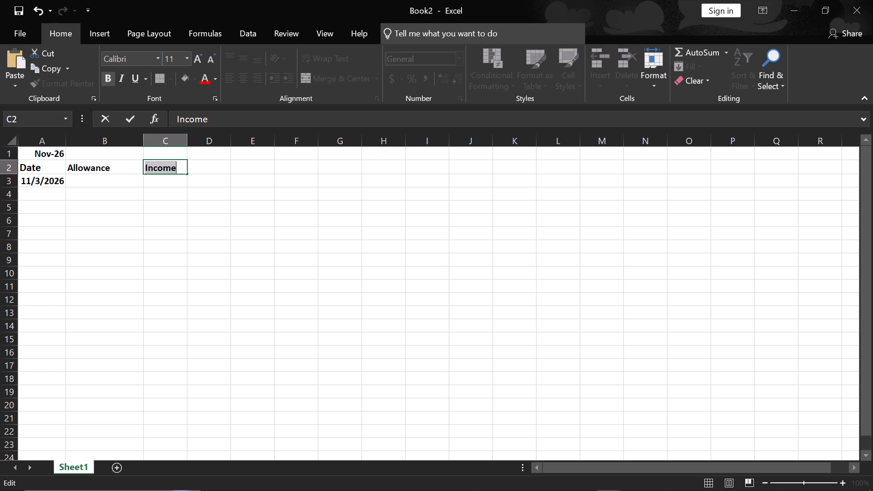
pyautogui.hotkey('ctrl', 'x')
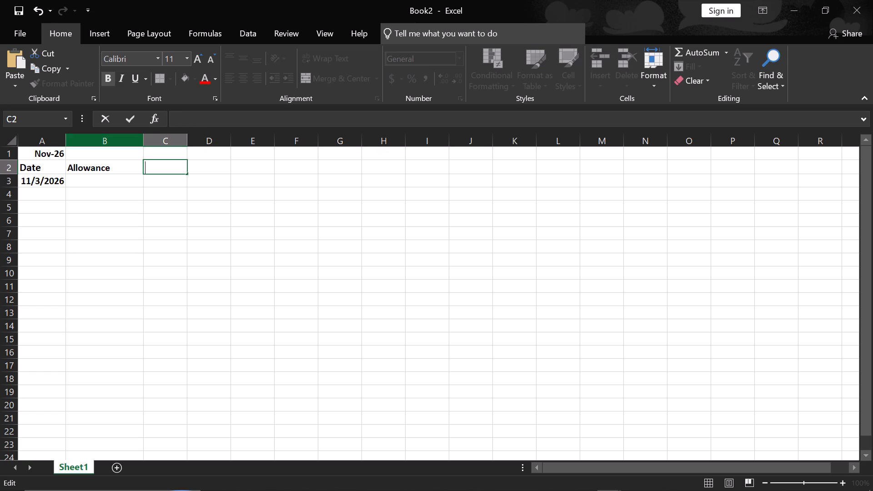
pyautogui.rightClick(71, 140)
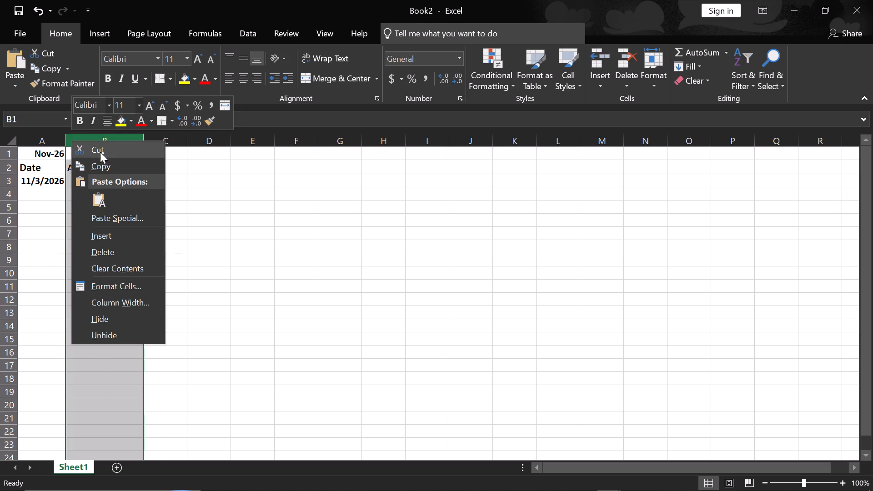
pyautogui.click(113, 241)
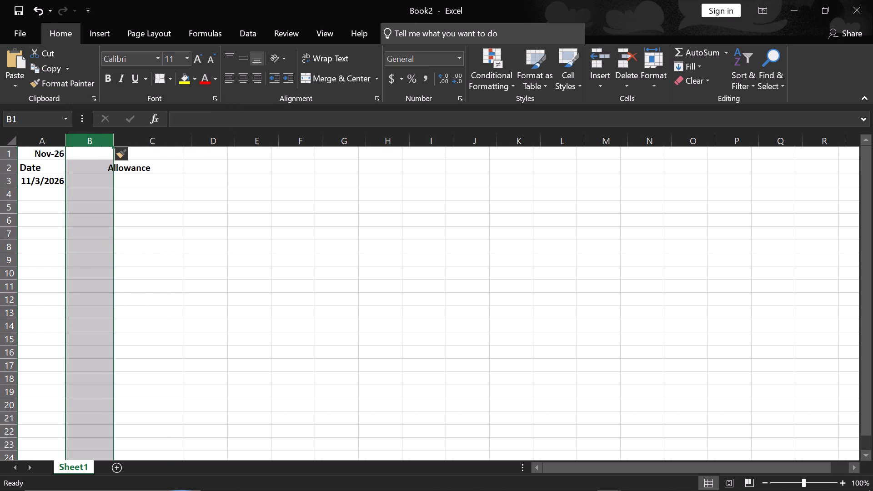
pyautogui.click(86, 163)
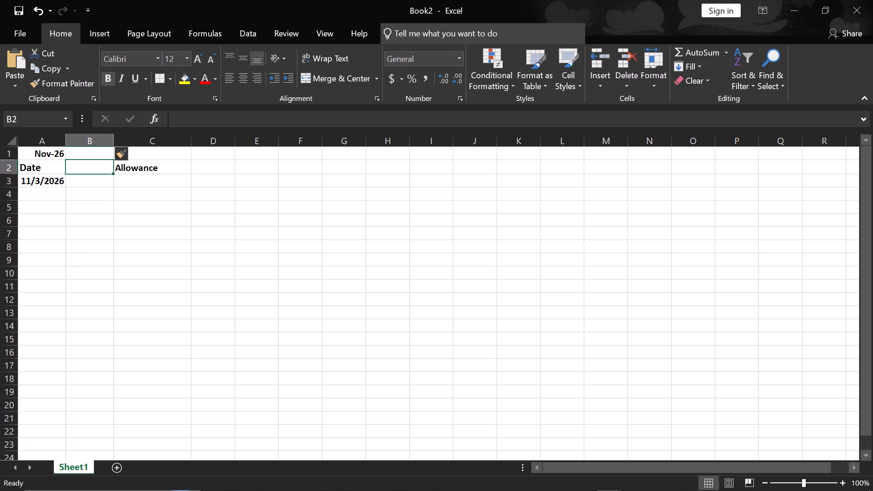
pyautogui.hotkey('ctrl', 'v')
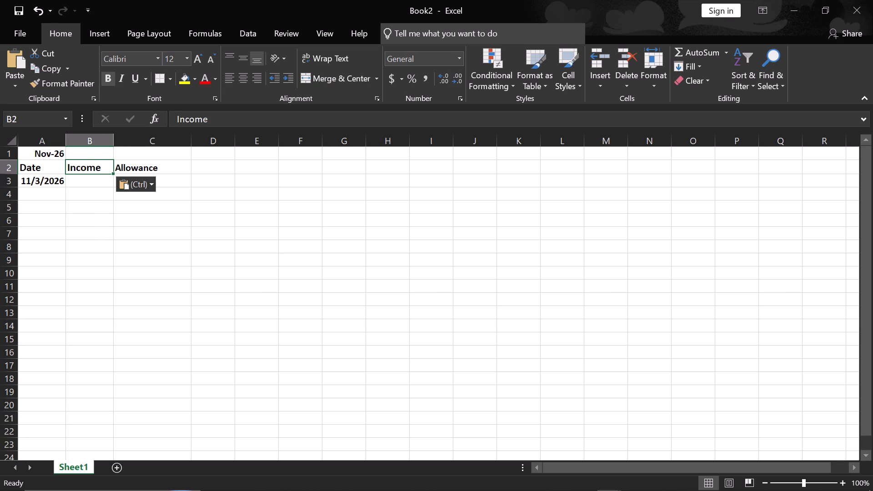
# Enter the headings "Total" in cell D2 and "Tithe payable" in cell E2.
pyautogui.click(211, 163)
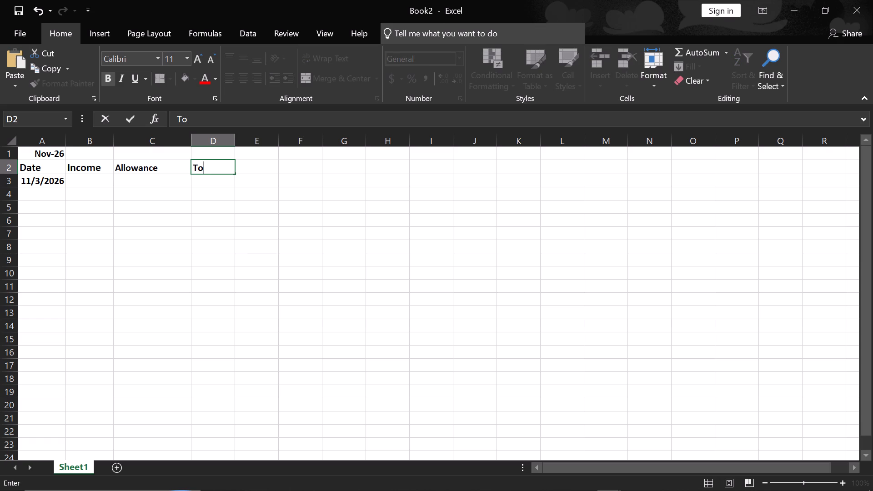
pyautogui.write('tal')
pyautogui.press('Right')
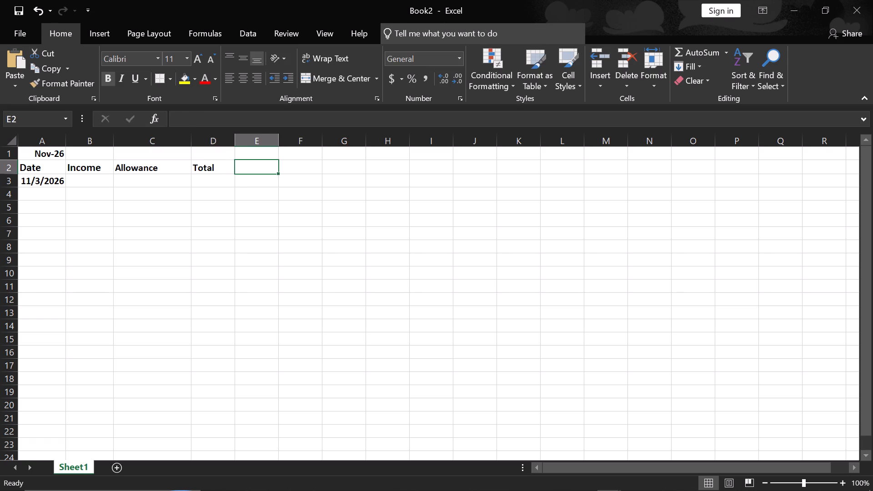
pyautogui.write('ithe')
pyautogui.press('space')
pyautogui.write('payable')
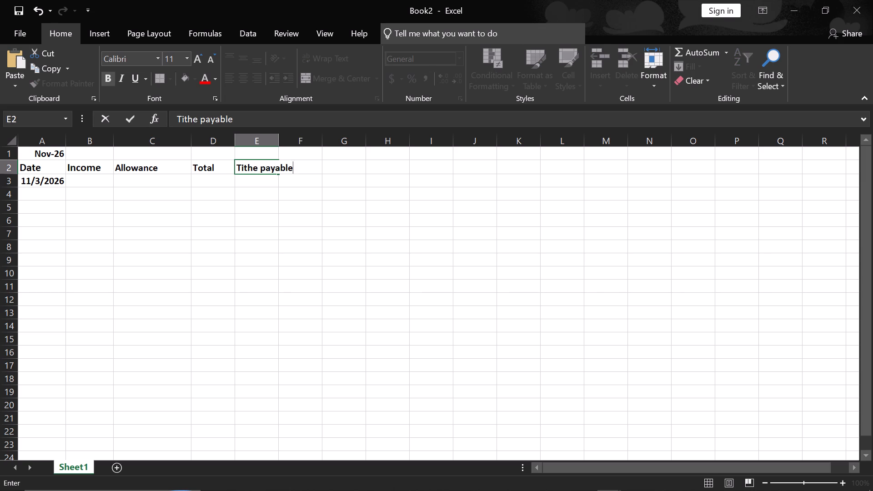
pyautogui.press('Right')
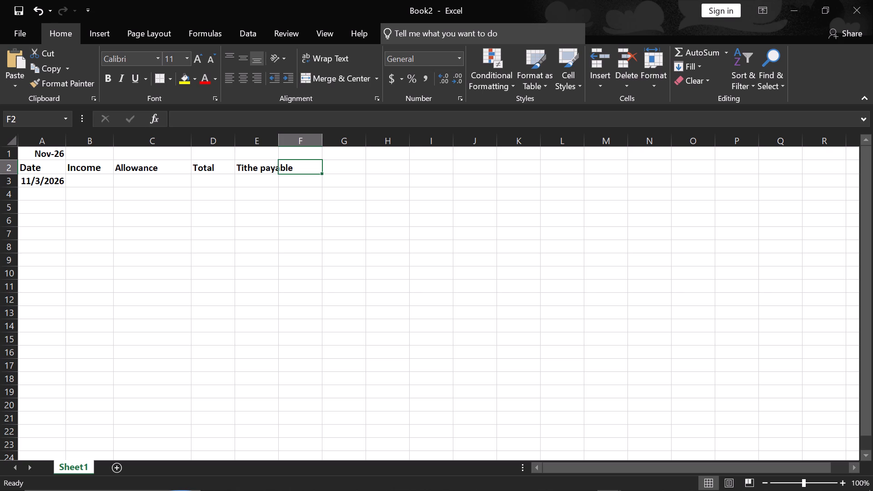
# Enter the bold heading "Utility Bills" in cell F2, beside "Tithe payable".
pyautogui.write('tility')
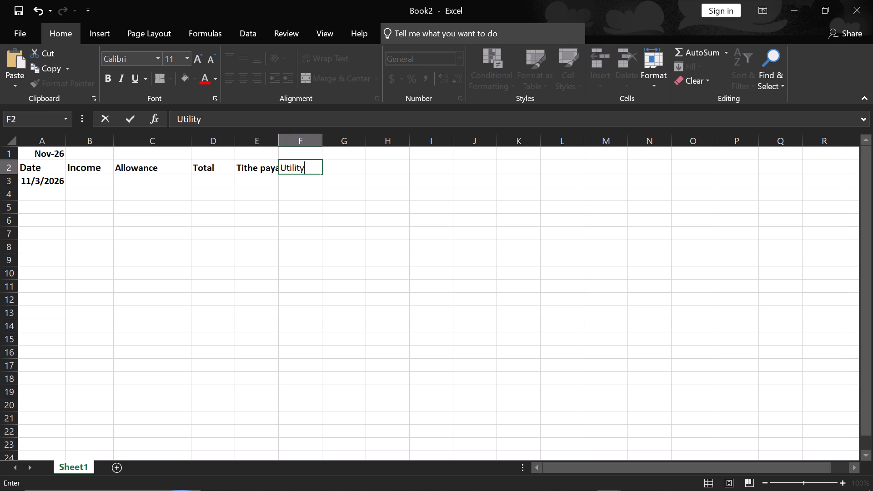
pyautogui.hotkey('ctrl', 'a')
pyautogui.hotkey('ctrl', 'b')
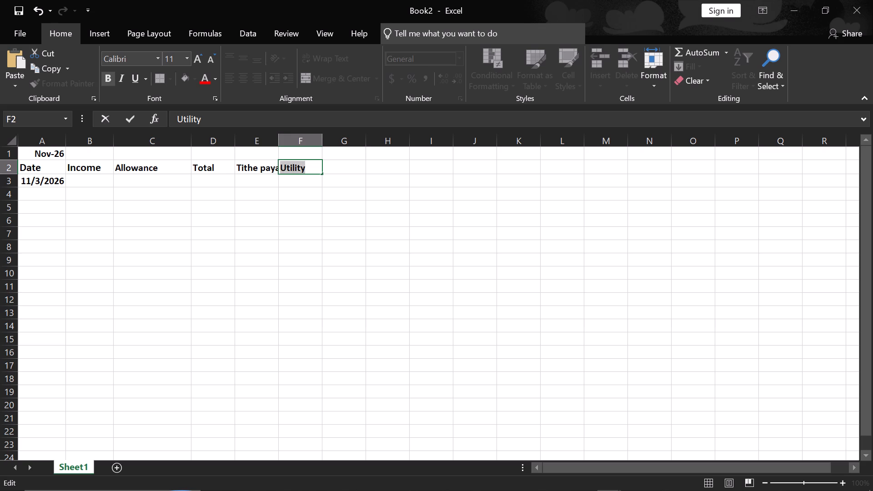
pyautogui.click(315, 169)
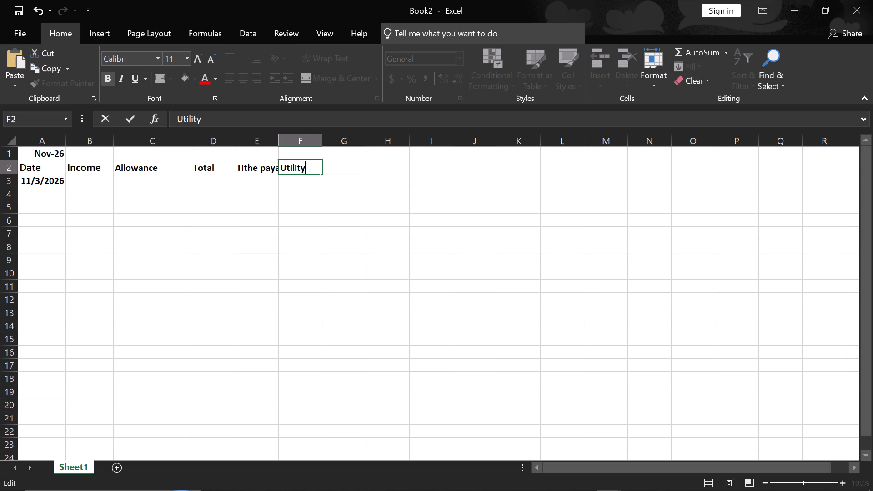
pyautogui.press('space')
pyautogui.write('ill')
pyautogui.press('s')
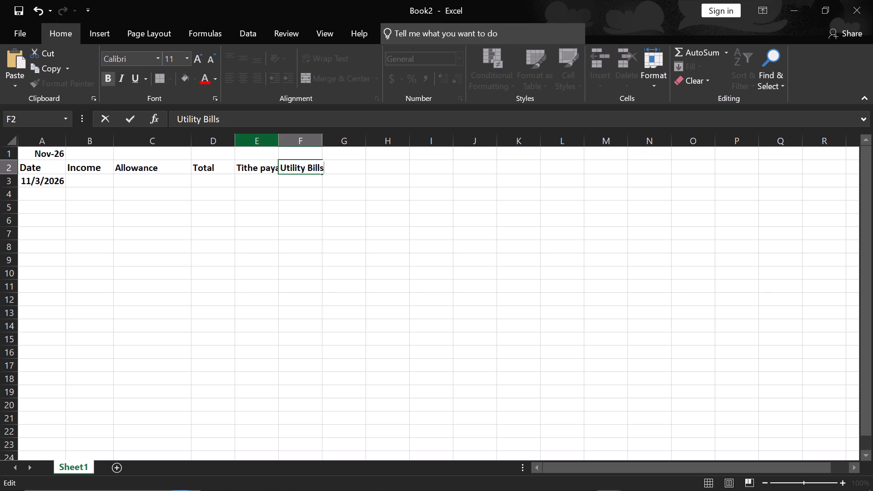
pyautogui.press('Right')
pyautogui.press('Right')
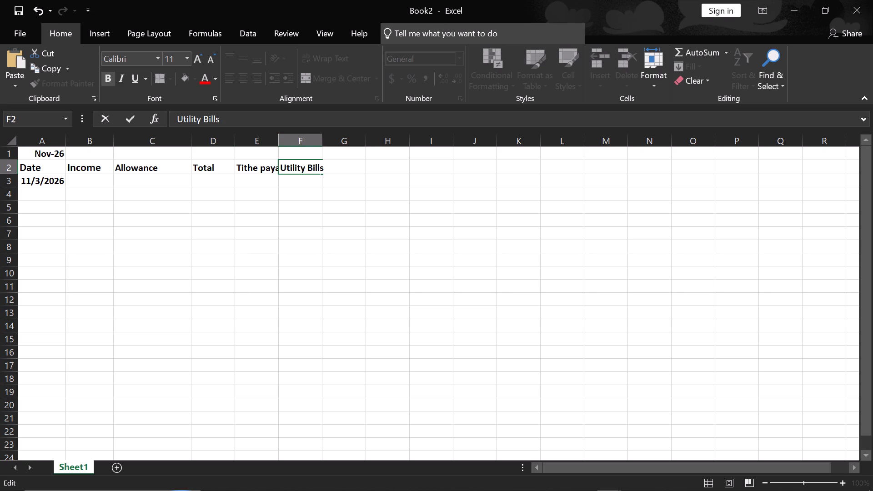
pyautogui.click(339, 163)
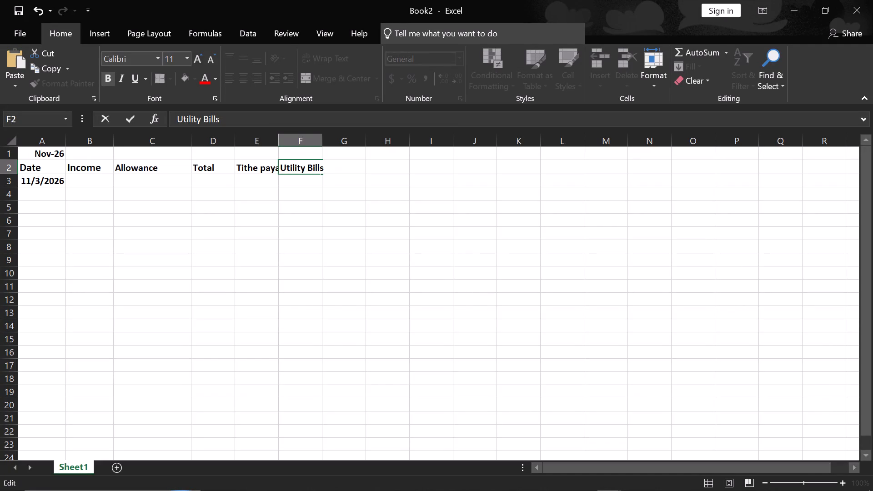
pyautogui.click(293, 185)
pyautogui.click(345, 168)
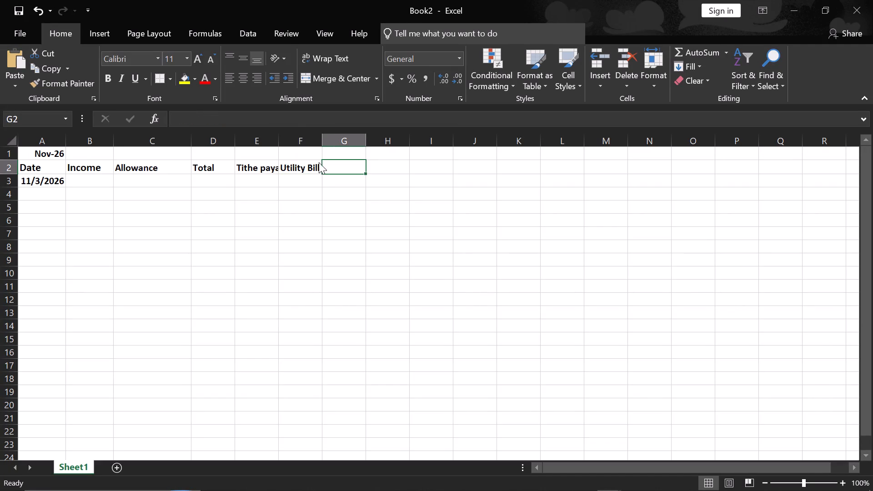
# Enter the bold heading "Any other expence" in cell G2, beside "Utility Bills".
pyautogui.click(112, 74)
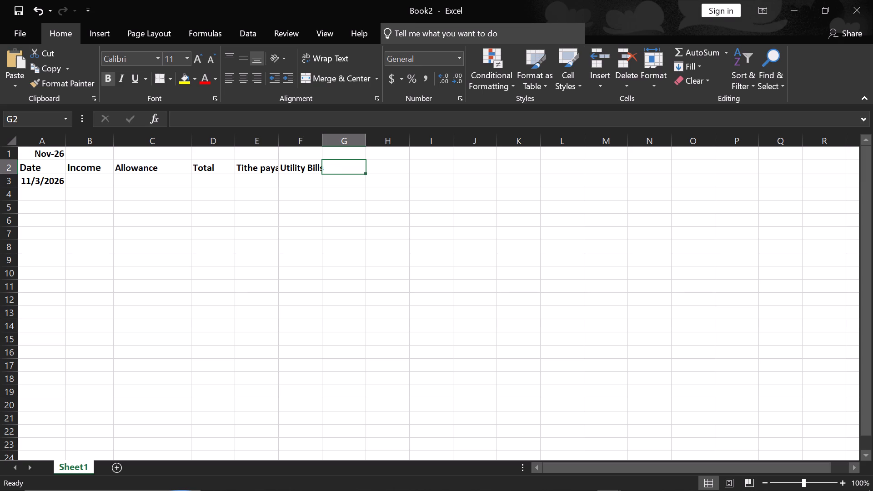
pyautogui.write('ny oth')
pyautogui.write('er expence')
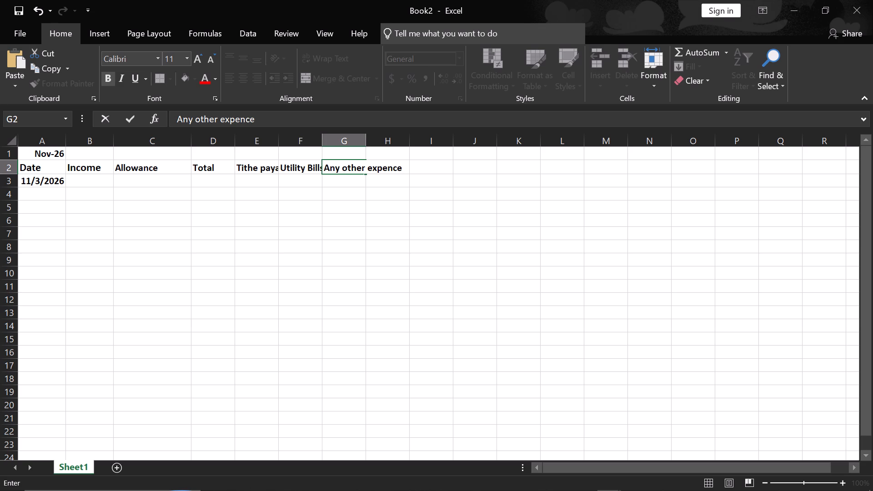
pyautogui.press('Right')
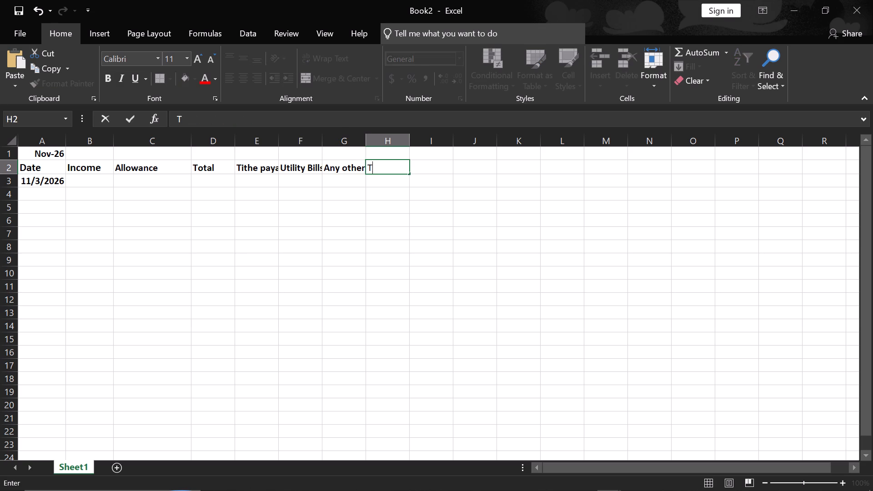
# Enter the bold heading "Total" in cell H2, beside "Any other expence".
pyautogui.write('tal')
pyautogui.press('BackSpace')
pyautogui.press('BackSpace')
pyautogui.press('BackSpace')
pyautogui.write('otal')
pyautogui.hotkey('ctrl', 'a')
pyautogui.hotkey('ctrl', 'b')
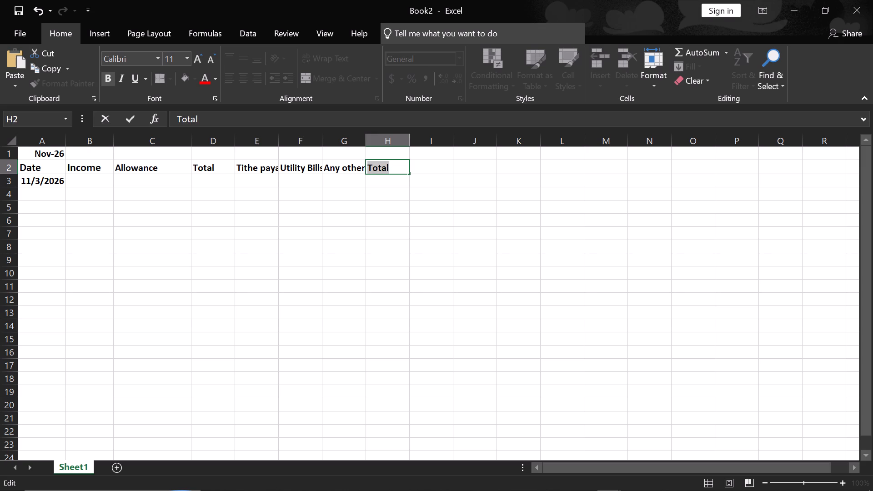
pyautogui.press('Right')
pyautogui.press('Right')
# Enter the bold heading "M-pesa bal" in cell I2, beside the second "Total" heading.
pyautogui.click(430, 168)
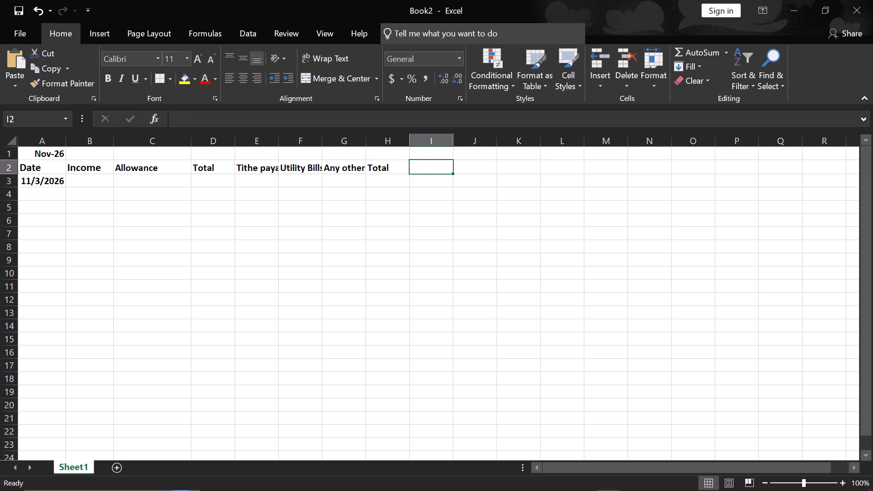
pyautogui.hotkey('ctrl', 'b')
pyautogui.press('m')
pyautogui.press('BackSpace')
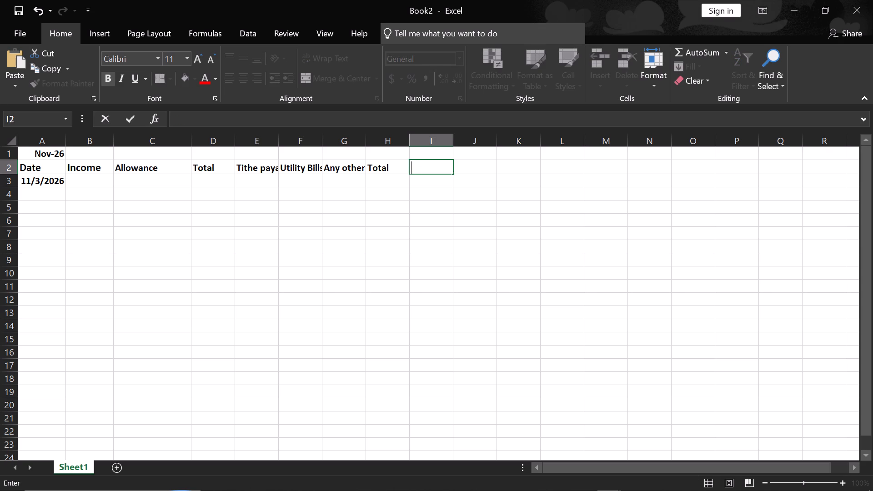
pyautogui.press('m')
pyautogui.press('-')
pyautogui.press('b')
pyautogui.press('BackSpace')
pyautogui.press('BackSpace')
pyautogui.write('a bal')
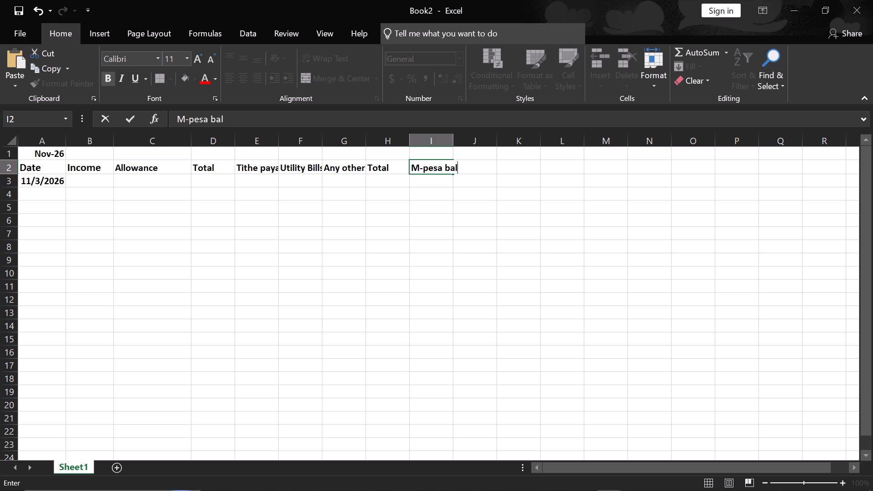
pyautogui.press('Right')
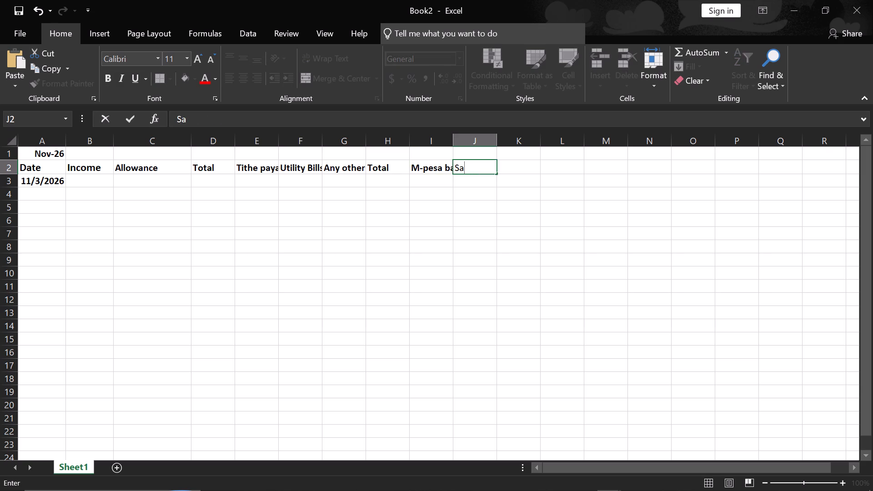
# Enter the bold heading "Saved" in cell J2, beside the M-pesa heading.
pyautogui.write('ved')
pyautogui.hotkey('ctrl', 'a')
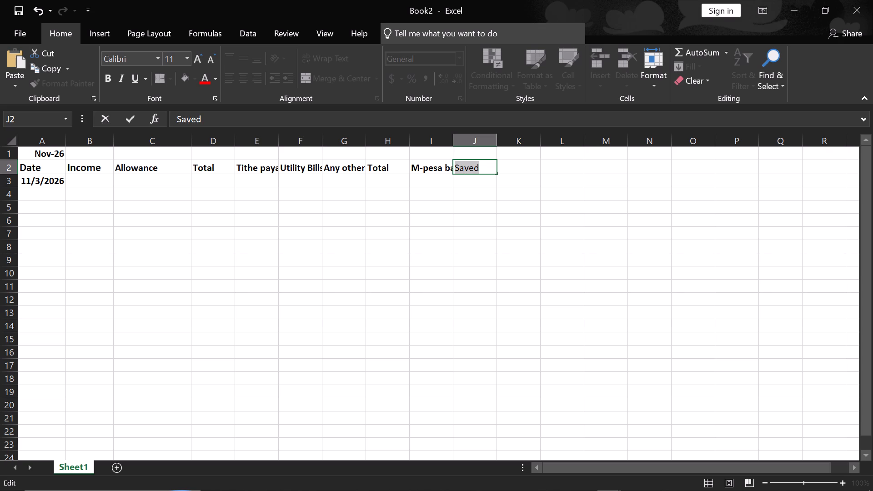
pyautogui.hotkey('ctrl', 'b')
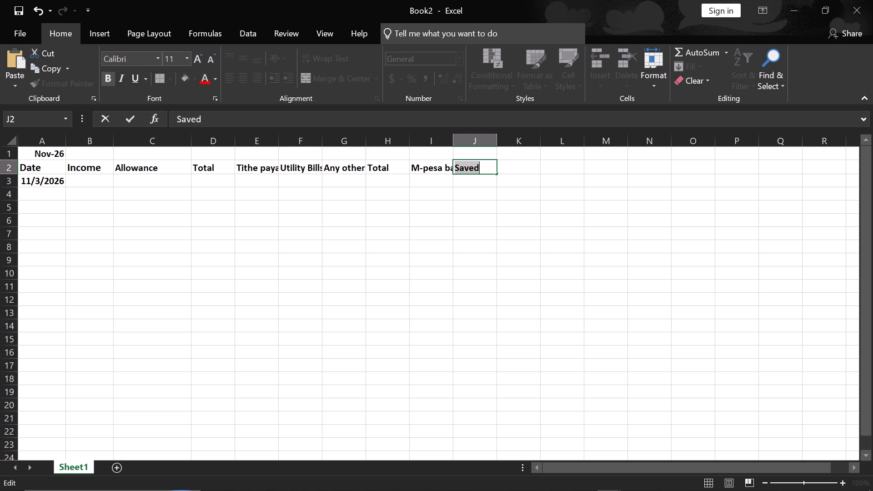
pyautogui.click(141, 184)
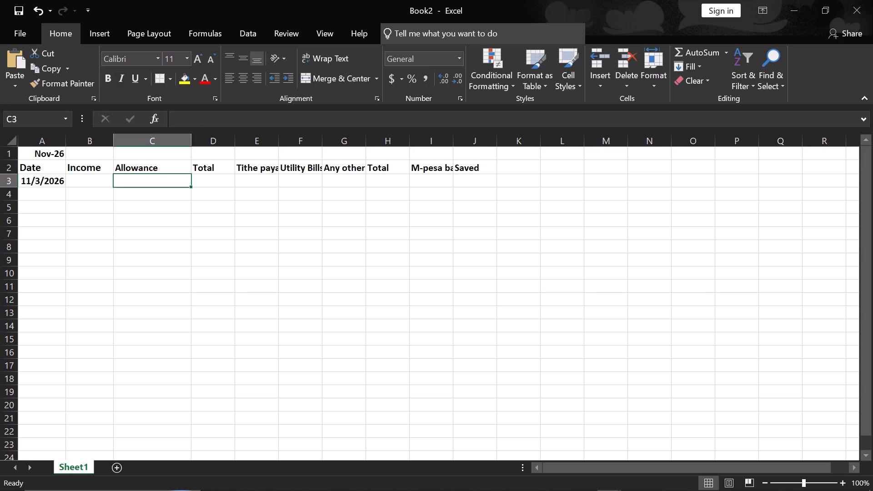
# With column D selected, enter the formula =sum(b3:c3) in cell D1 to add income and allowance.
pyautogui.click(205, 142)
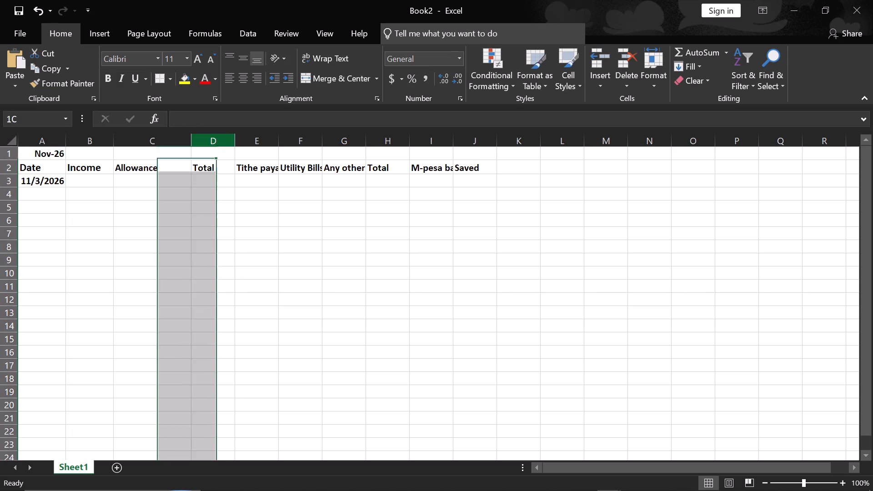
pyautogui.click(186, 123)
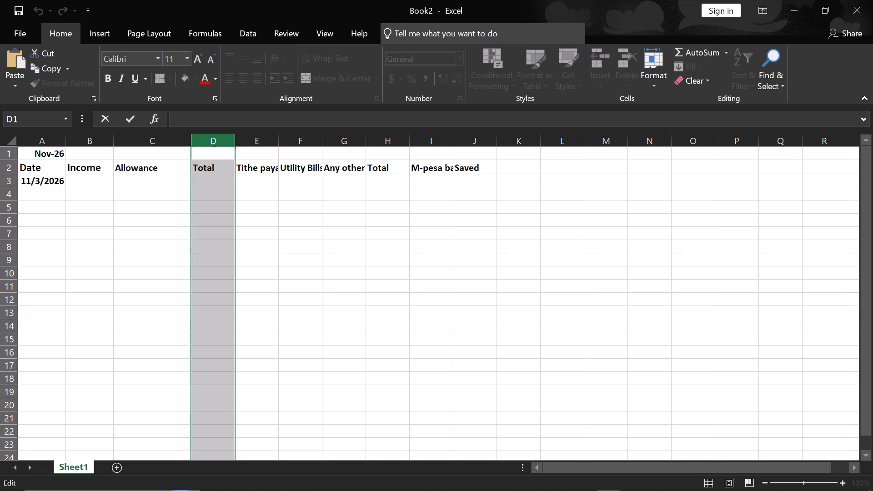
pyautogui.press('=')
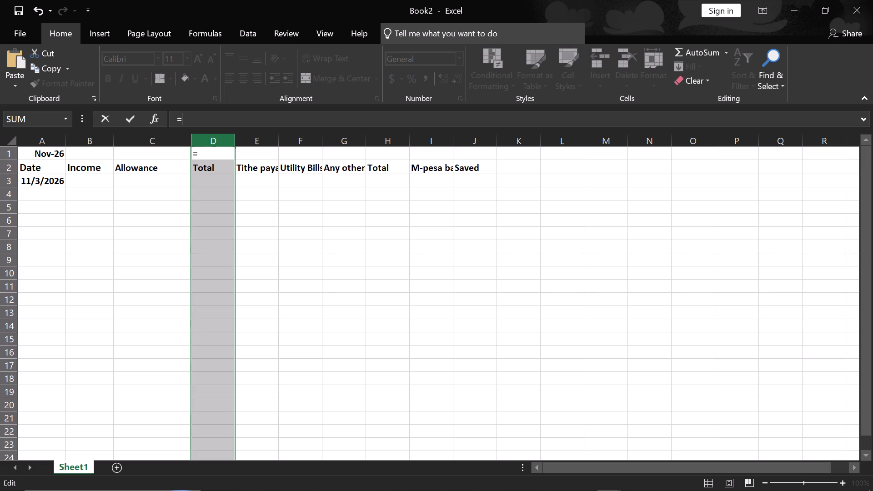
pyautogui.press('s')
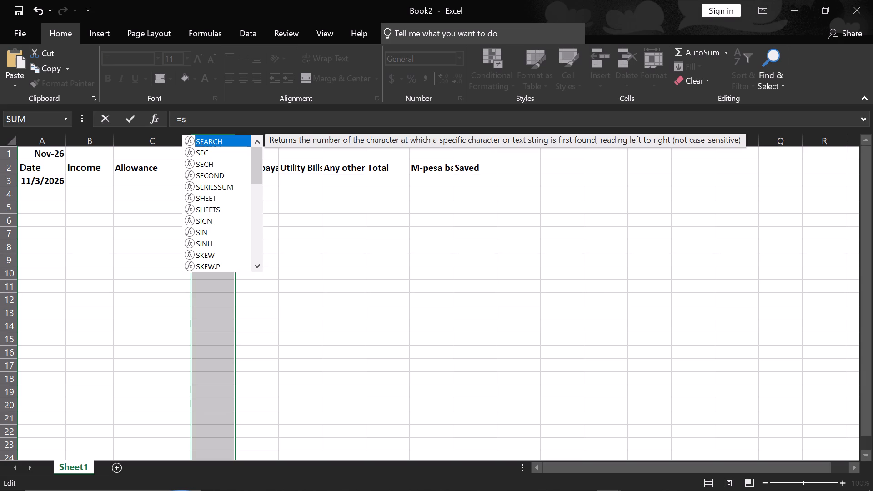
pyautogui.press('u')
pyautogui.press('m')
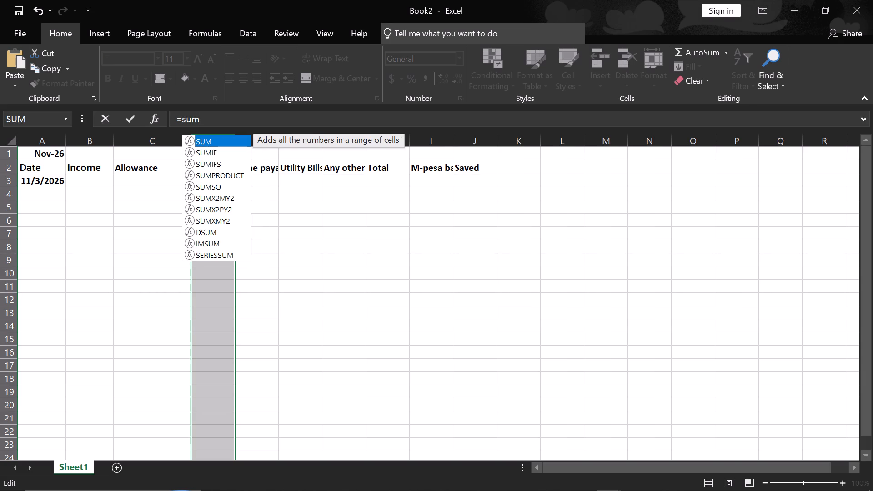
pyautogui.write('()')
pyautogui.press('Left')
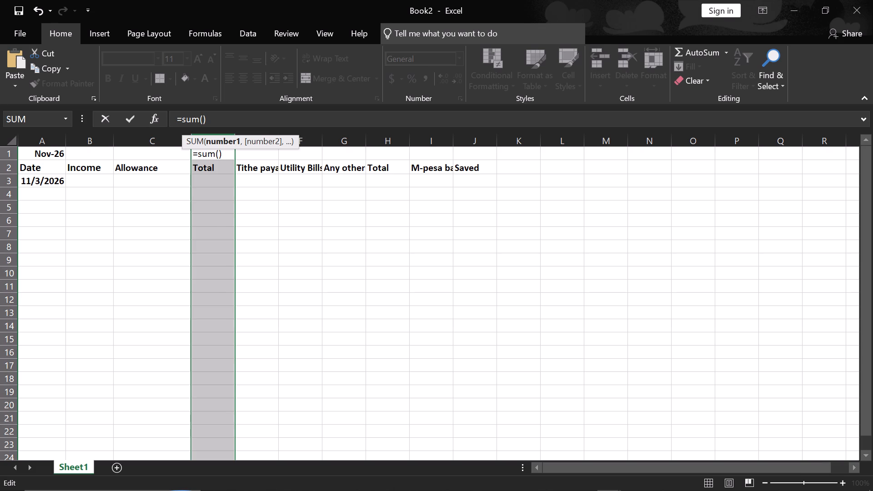
pyautogui.write('b3')
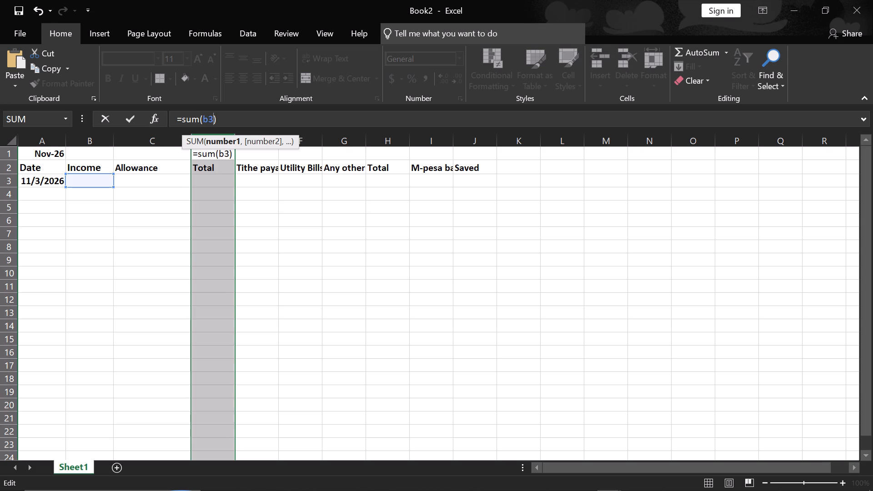
pyautogui.hotkey('shift', ':')
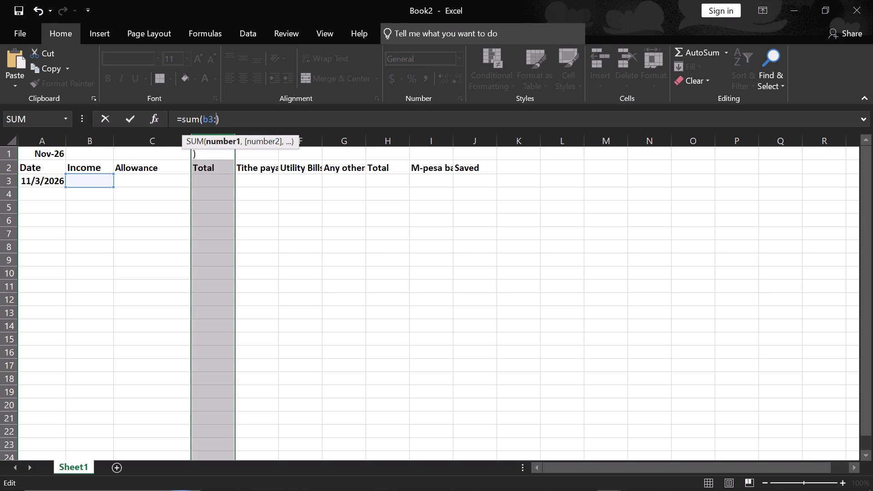
pyautogui.write('c3')
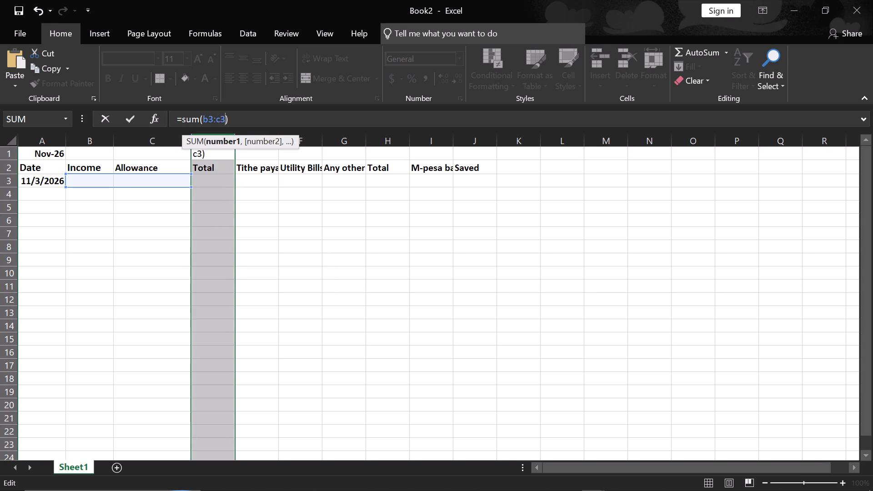
pyautogui.press('Return')
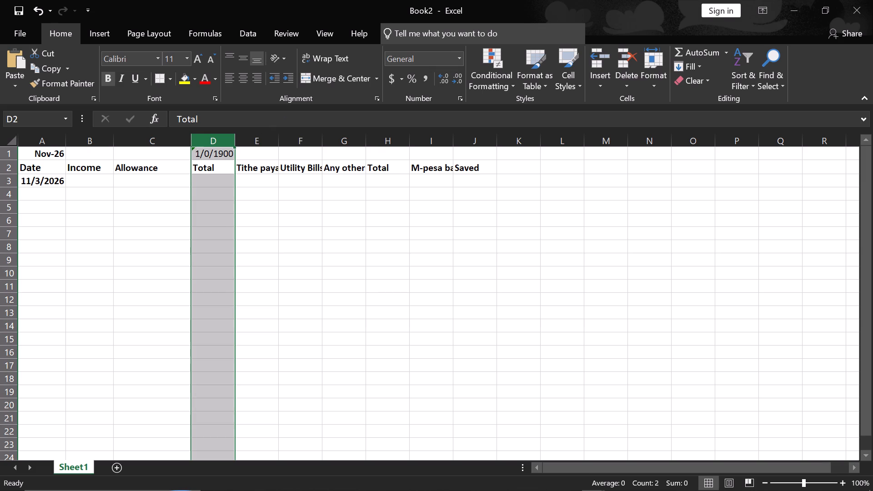
# Examine the sum formula in cell D1 and the cells below the first "Total" heading.
pyautogui.click(252, 158)
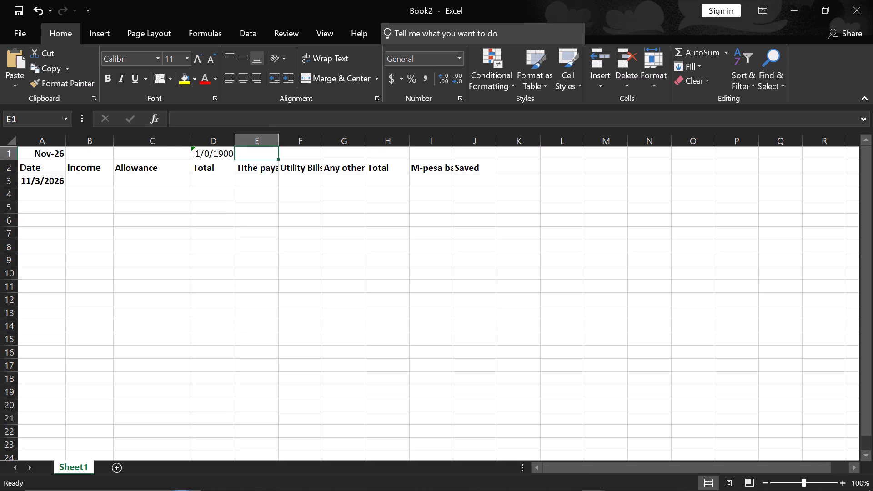
pyautogui.click(220, 158)
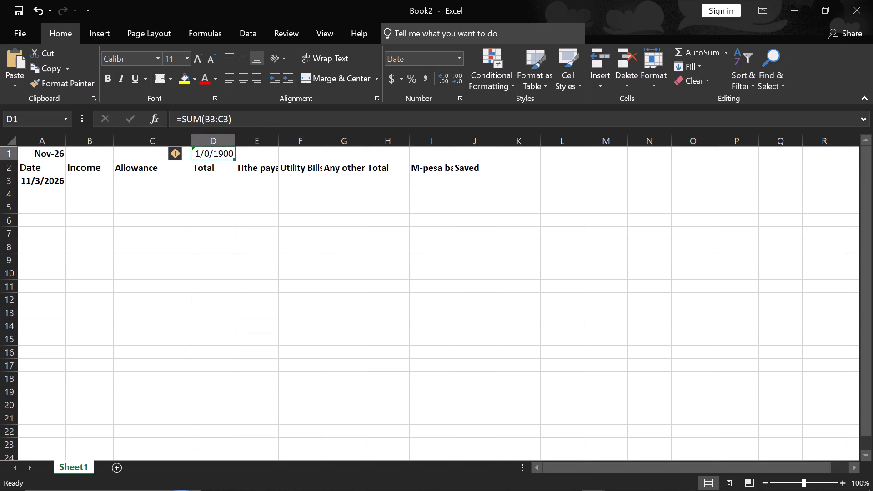
pyautogui.click(213, 185)
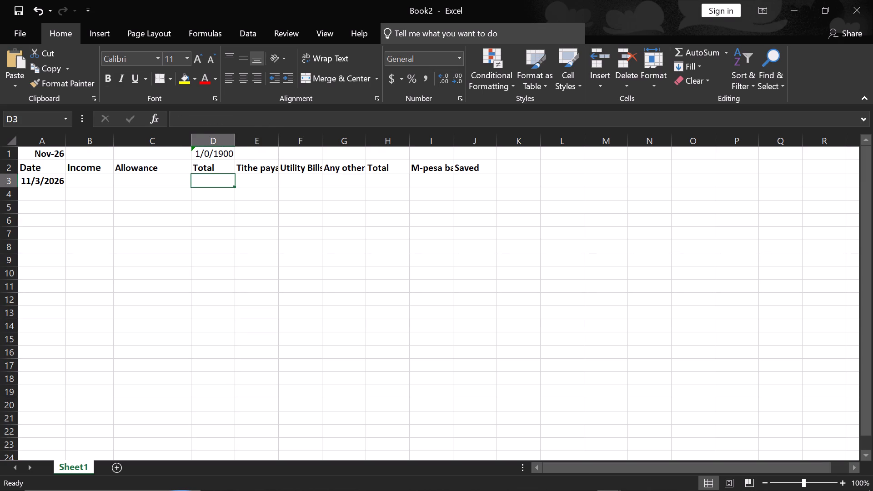
pyautogui.click(213, 195)
pyautogui.click(213, 206)
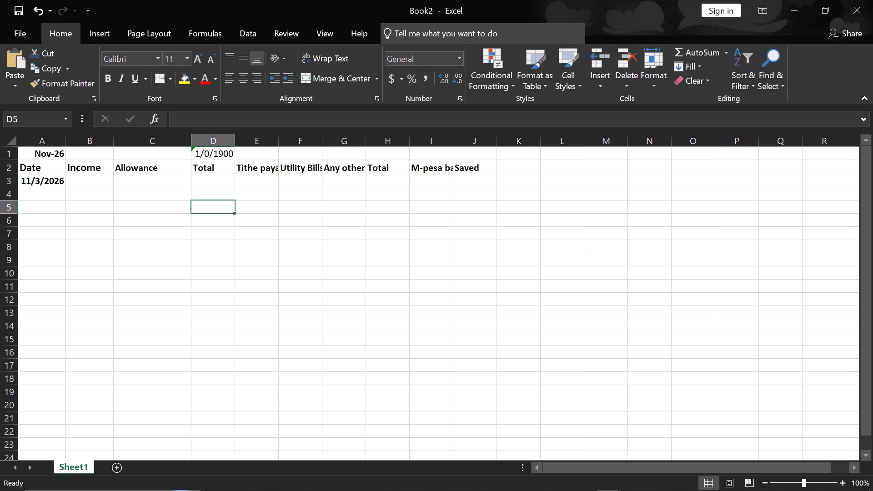
pyautogui.click(209, 153)
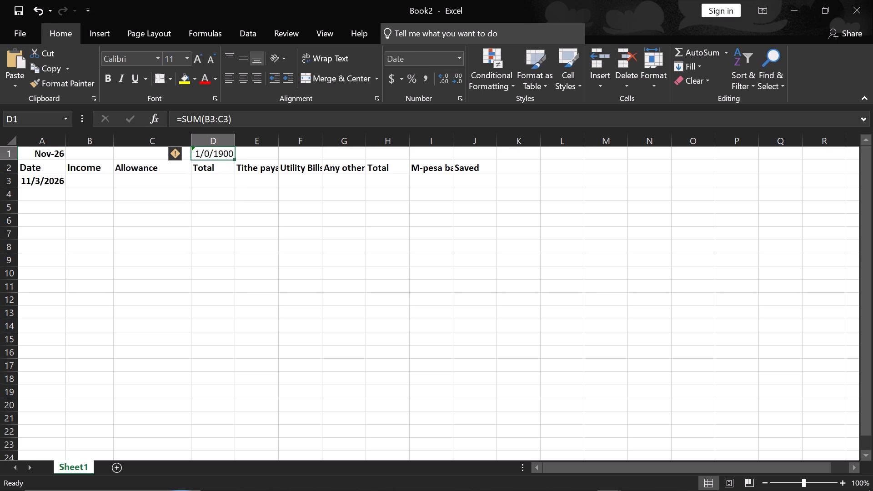
pyautogui.hotkey('ctrl', 'a')
pyautogui.click(209, 153)
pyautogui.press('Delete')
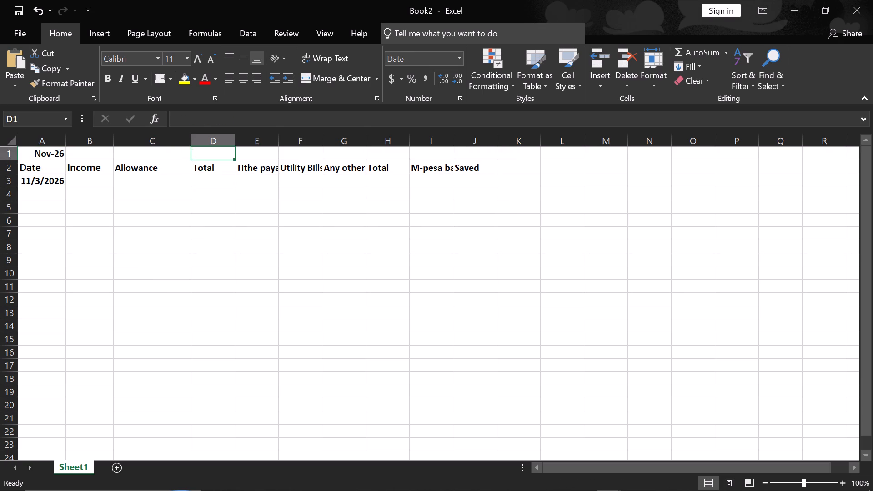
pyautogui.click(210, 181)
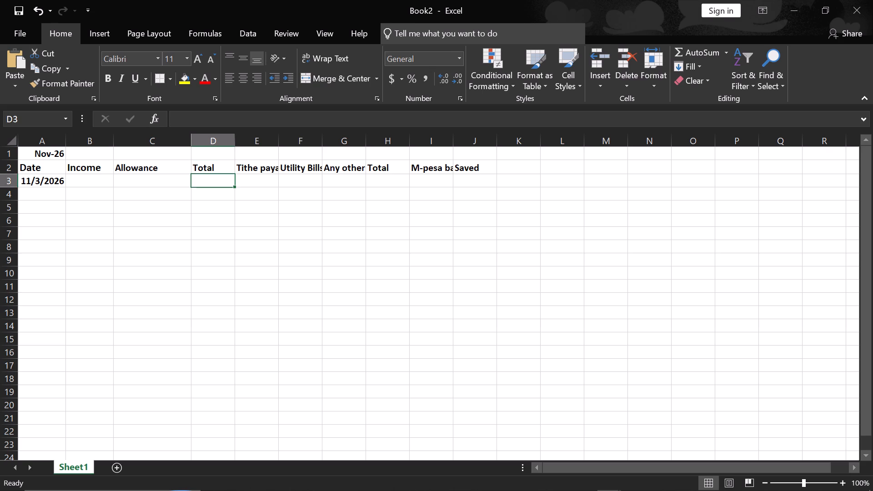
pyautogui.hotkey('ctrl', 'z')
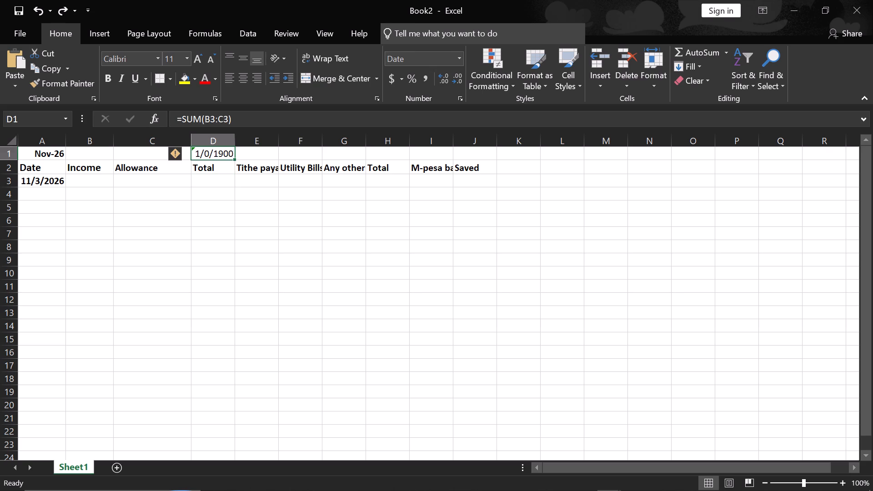
# Move the formula =SUM(B3:C3) from cell D1 to cell D3, under the first "Total" heading.
pyautogui.moveTo(243, 117); pyautogui.dragTo(171, 122)
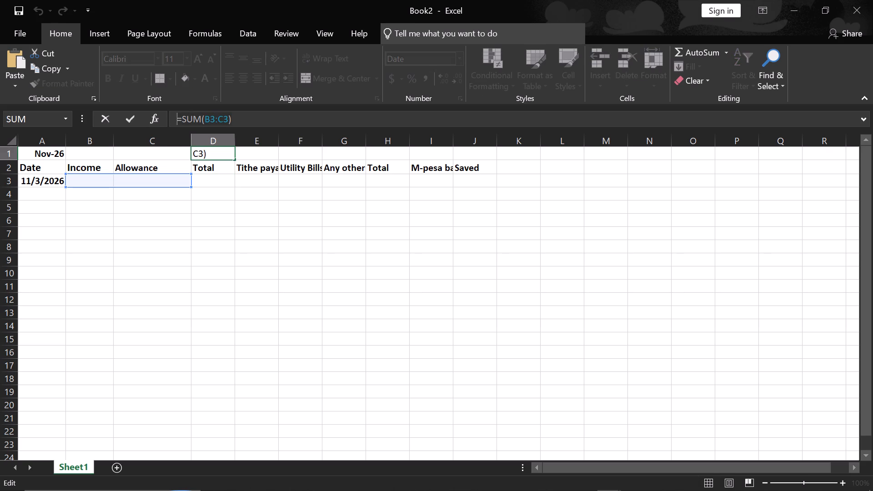
pyautogui.hotkey('ctrl', 'x')
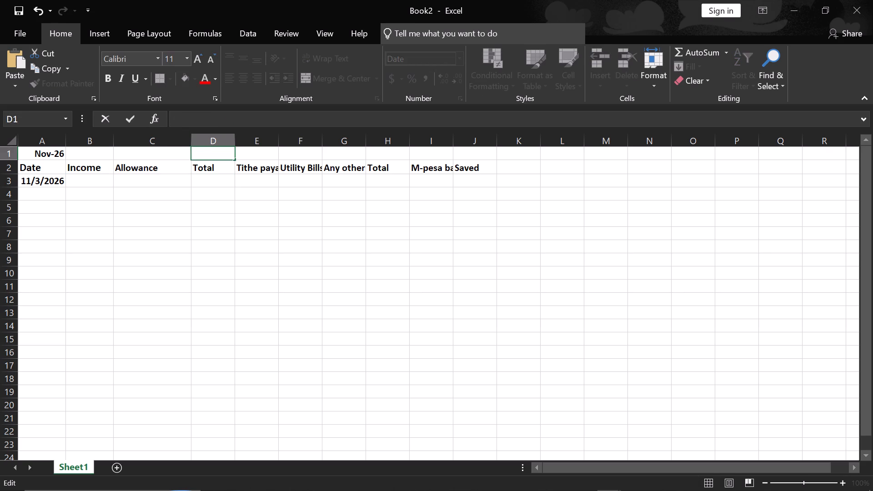
pyautogui.click(214, 179)
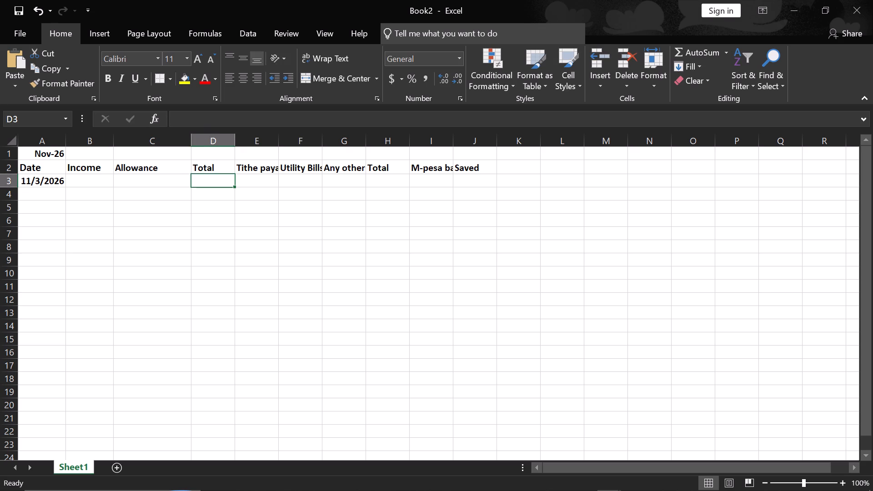
pyautogui.click(191, 120)
pyautogui.hotkey('ctrl', 'v')
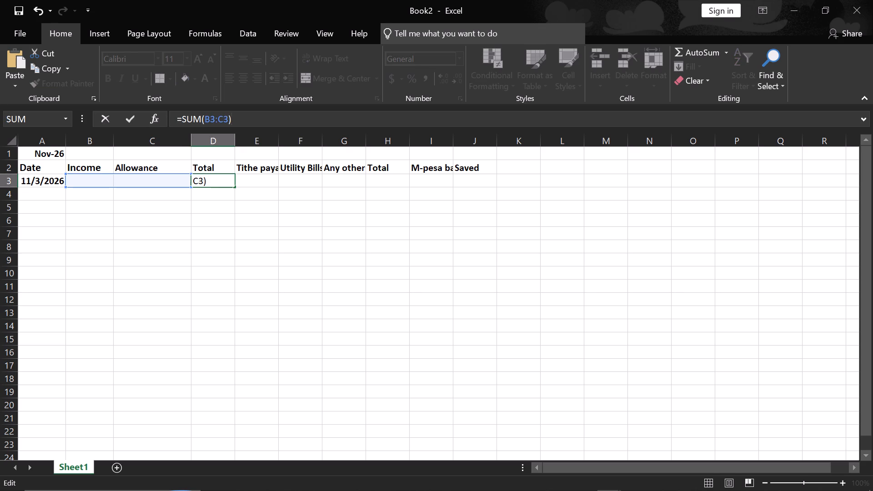
pyautogui.press('Return')
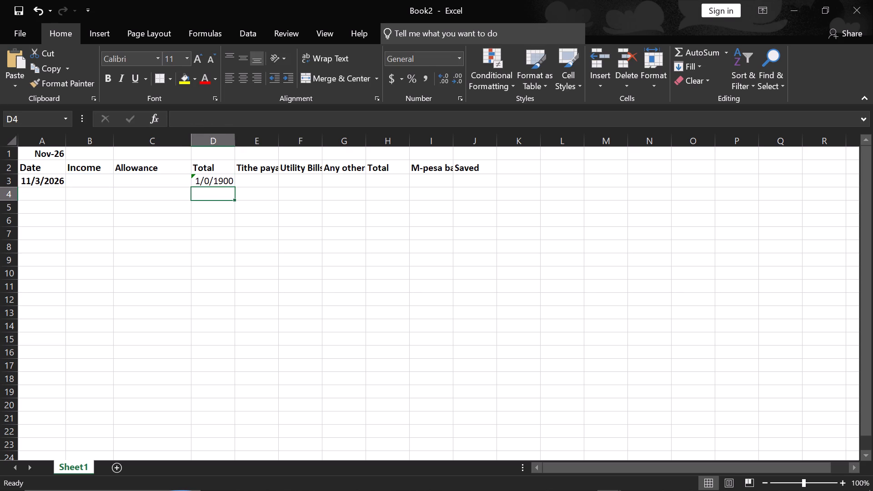
pyautogui.click(211, 180)
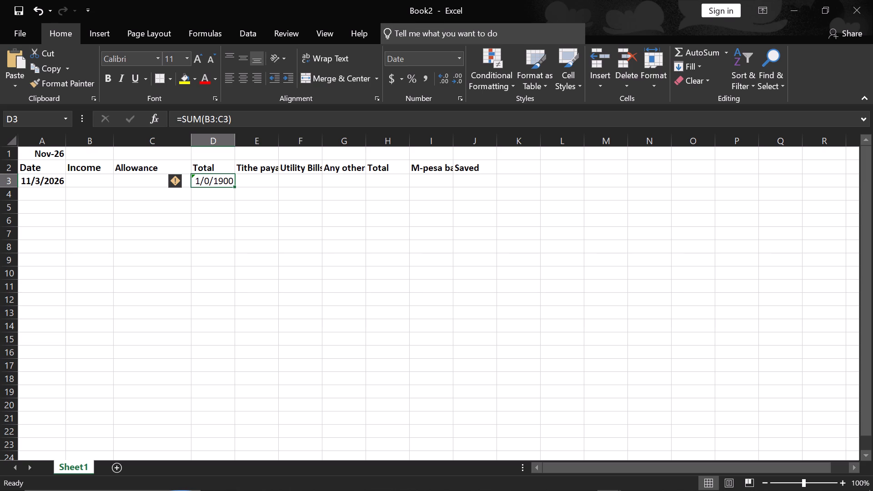
# Begin a formula in cell E3 under the tithe heading, trying the function names "mul" and "times" and clearing them back to the equals sign.
pyautogui.click(259, 183)
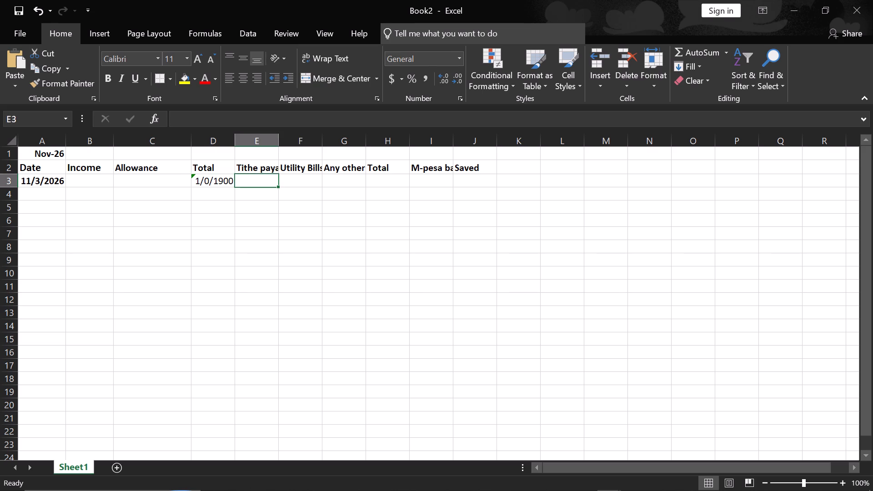
pyautogui.press('=')
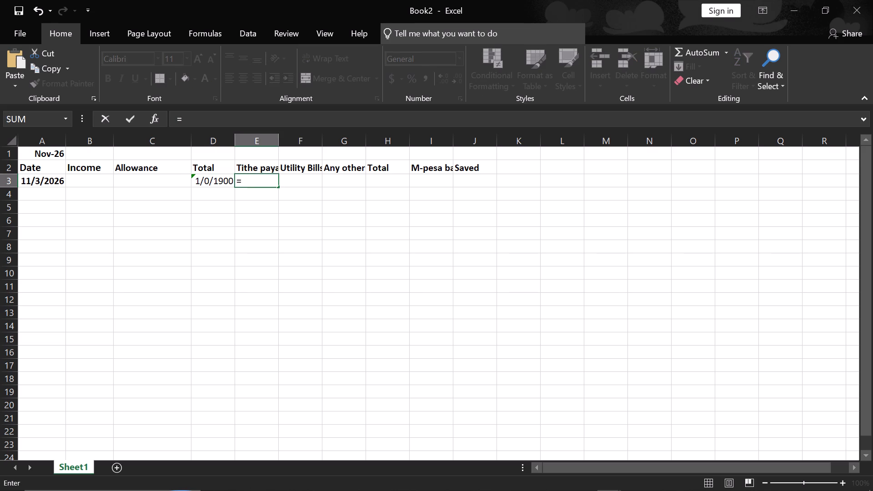
pyautogui.press('m')
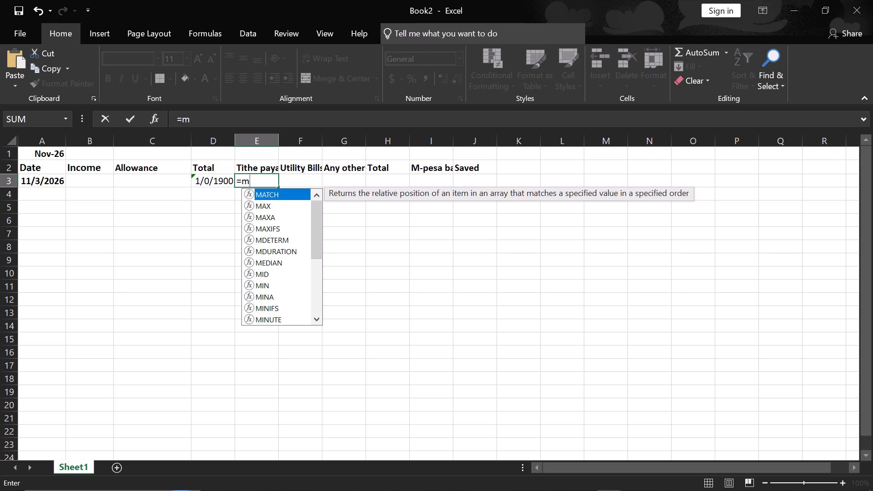
pyautogui.press('u')
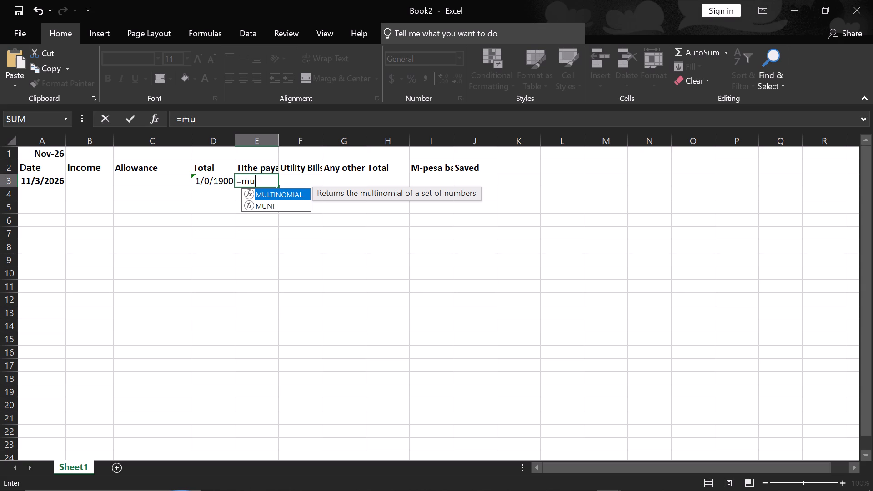
pyautogui.press('l')
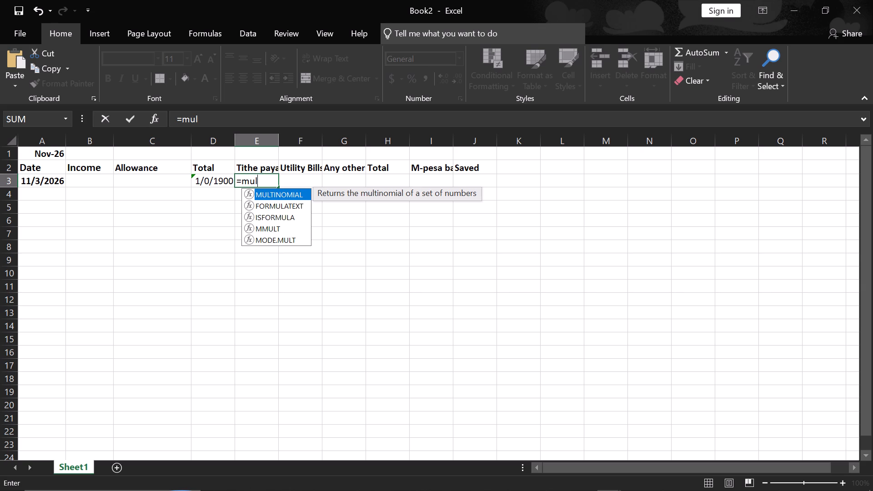
pyautogui.press('BackSpace')
pyautogui.press('BackSpace')
pyautogui.press('BackSpace')
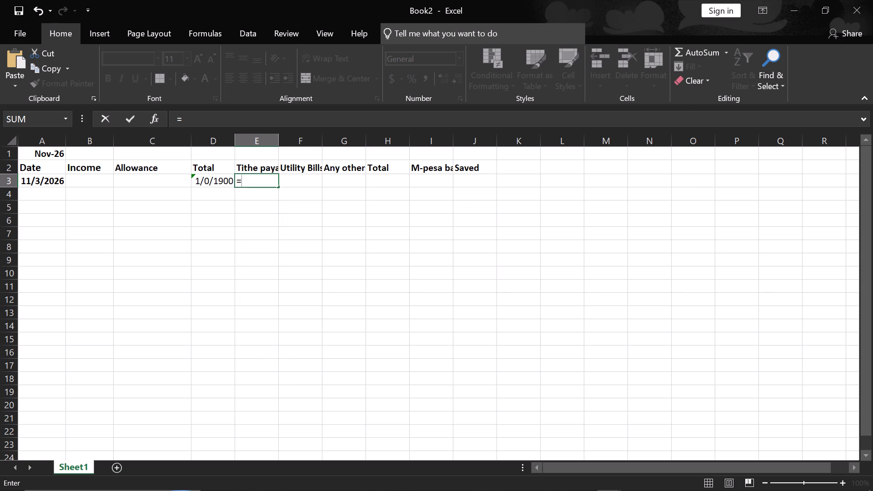
pyautogui.press('t')
pyautogui.press('i')
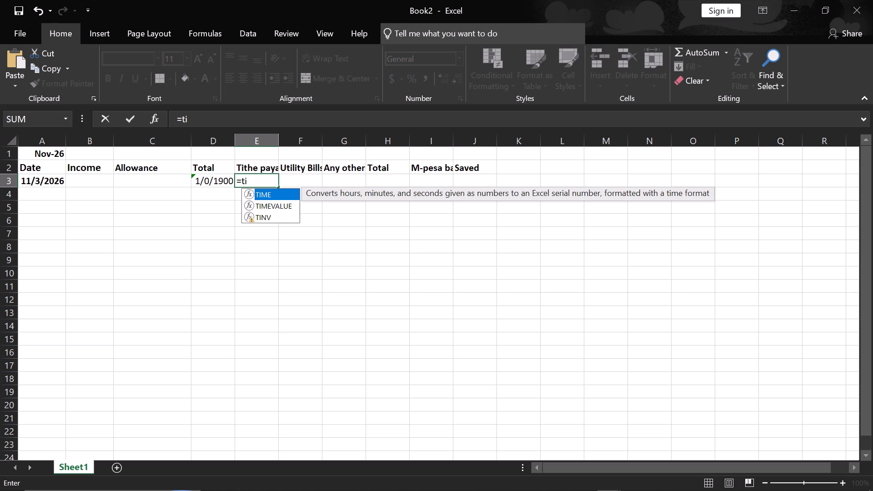
pyautogui.write('mes')
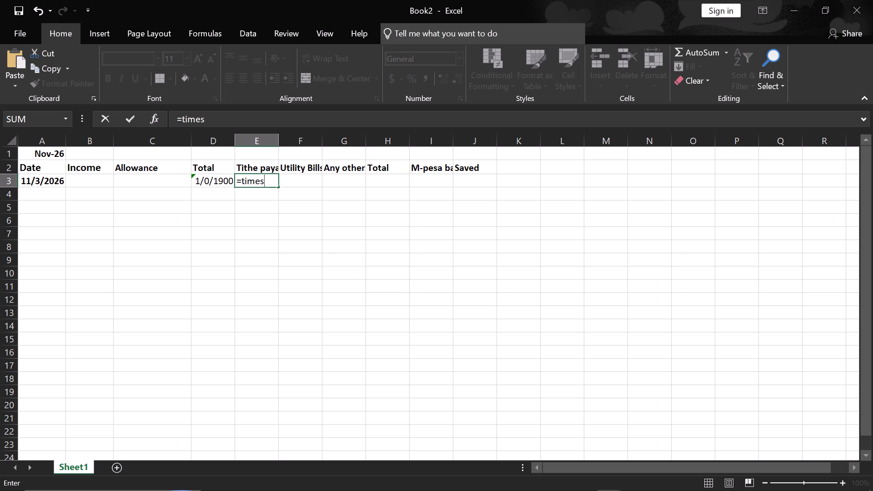
pyautogui.press('BackSpace')
pyautogui.press('BackSpace')
pyautogui.press('BackSpace')
pyautogui.press('BackSpace')
pyautogui.press('BackSpace')
# Try to enter the formula =PRODUCT(0.1:d3) in cell E3 to calculate the tithe.
pyautogui.write('produ')
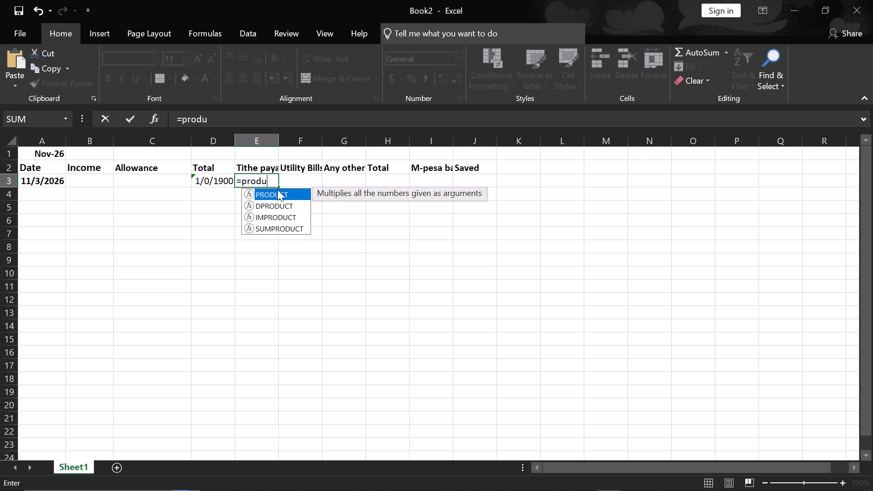
pyautogui.click(277, 190)
pyautogui.click(277, 194)
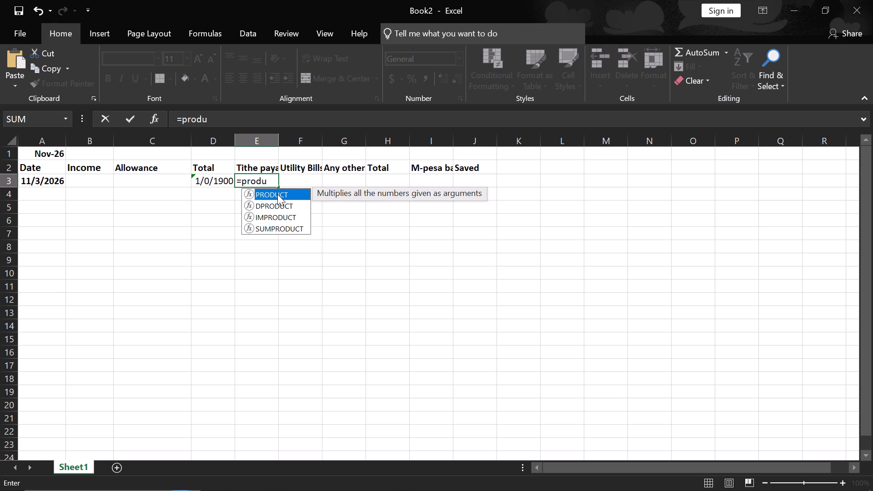
pyautogui.doubleClick(277, 194)
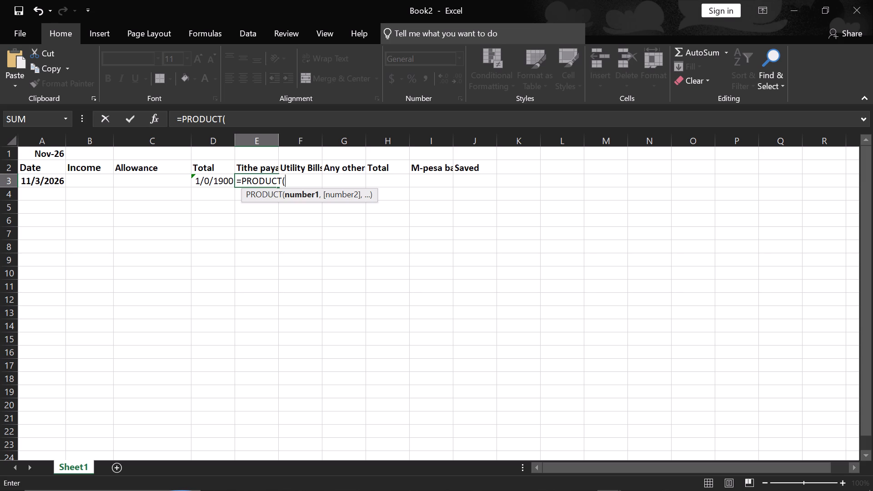
pyautogui.press('0')
pyautogui.press('.')
pyautogui.press('1')
pyautogui.hotkey('shift', ':')
pyautogui.write('d3')
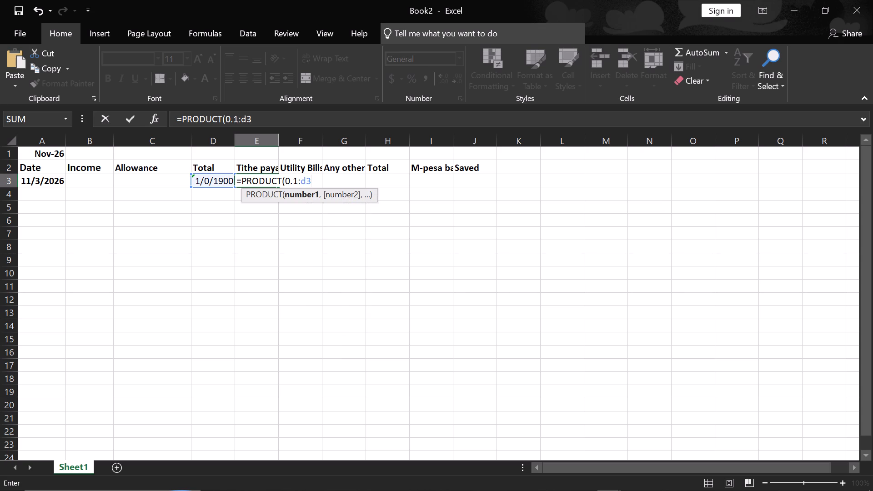
pyautogui.hotkey('shift', ')')
pyautogui.press('Return')
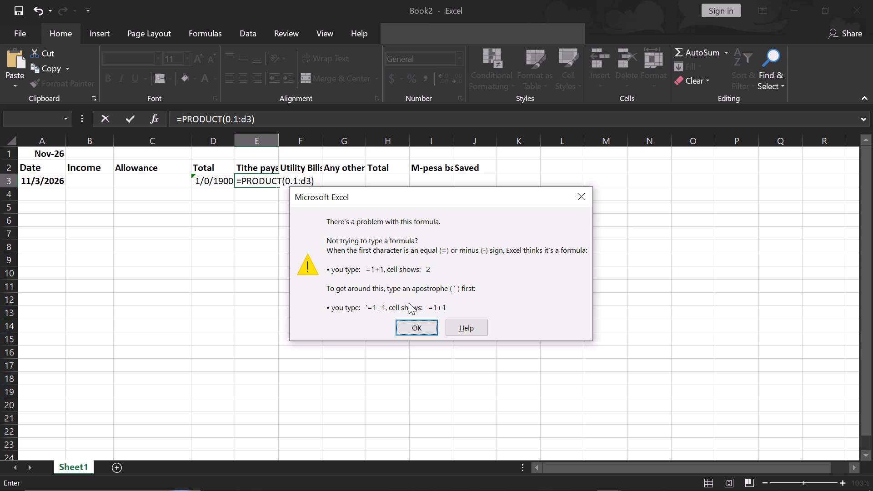
pyautogui.click(429, 325)
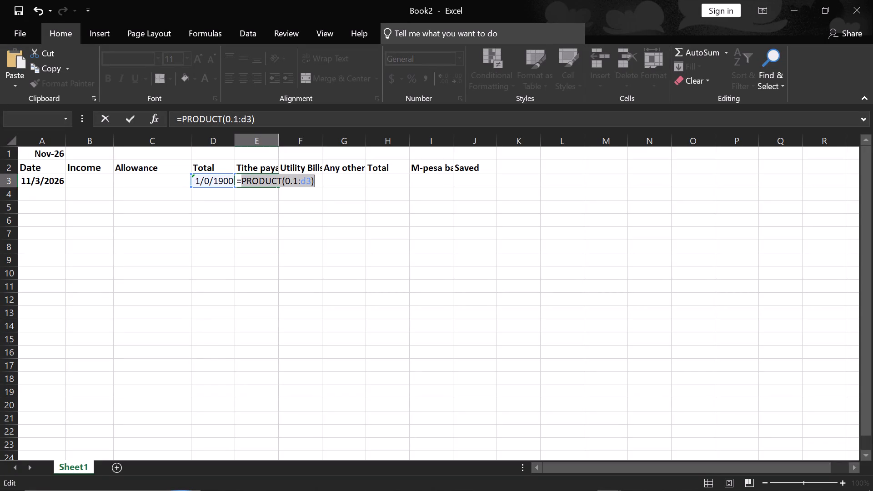
pyautogui.press('Return')
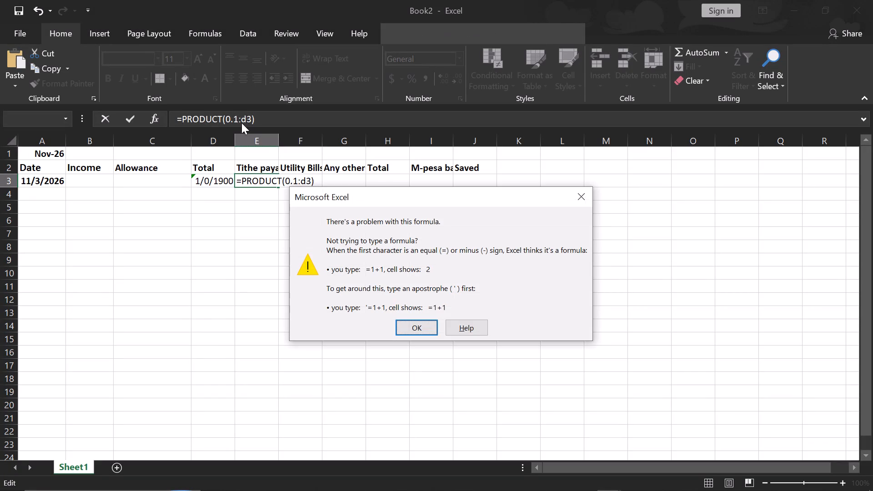
pyautogui.press('space')
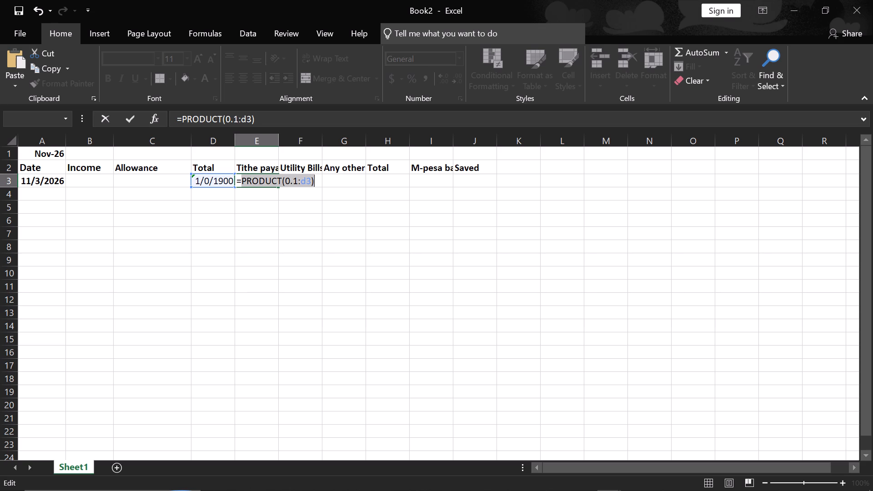
# Rewrite the tithe formula in cell E3 as =0.1*d3, removing the PRODUCT function and the colon.
pyautogui.click(318, 184)
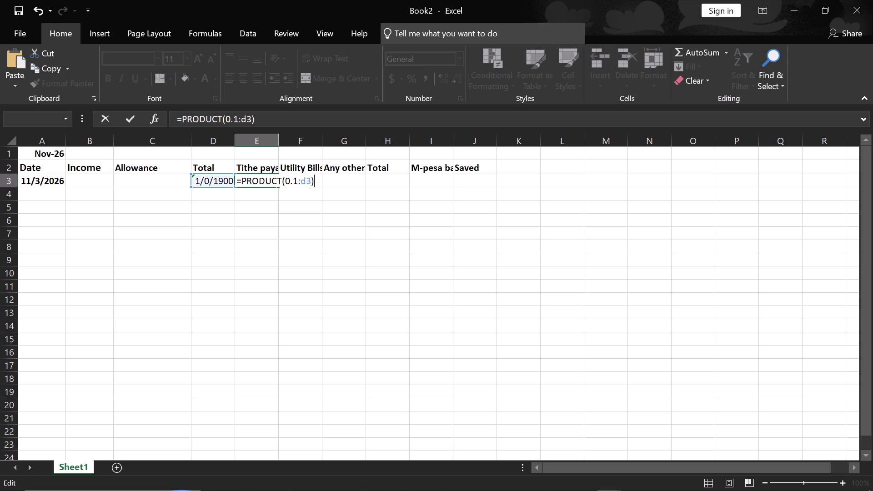
pyautogui.press('BackSpace')
pyautogui.press('Left')
pyautogui.press('Left')
pyautogui.press('Left')
pyautogui.press('Left')
pyautogui.press('Left')
pyautogui.press('Left')
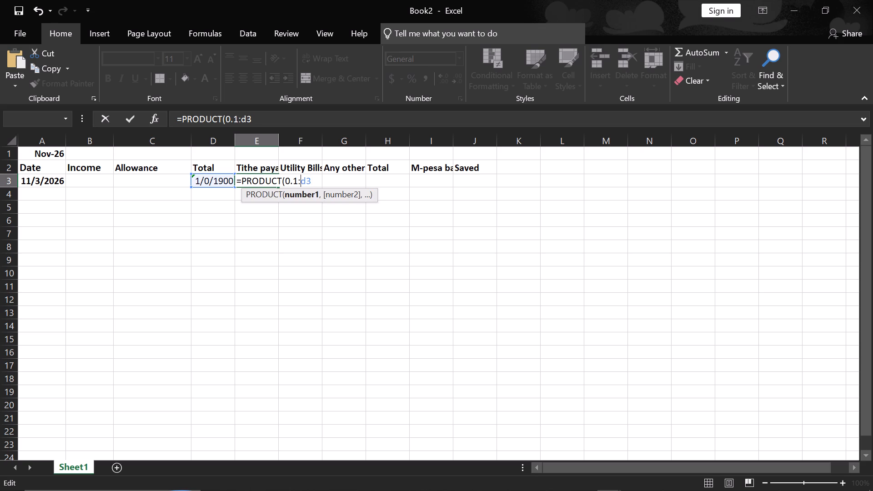
pyautogui.press('Left')
pyautogui.press('Right')
pyautogui.press('BackSpace')
pyautogui.press('BackSpace')
pyautogui.press('BackSpace')
pyautogui.press('BackSpace')
pyautogui.press('BackSpace')
pyautogui.press('BackSpace')
pyautogui.press('BackSpace')
pyautogui.press('BackSpace')
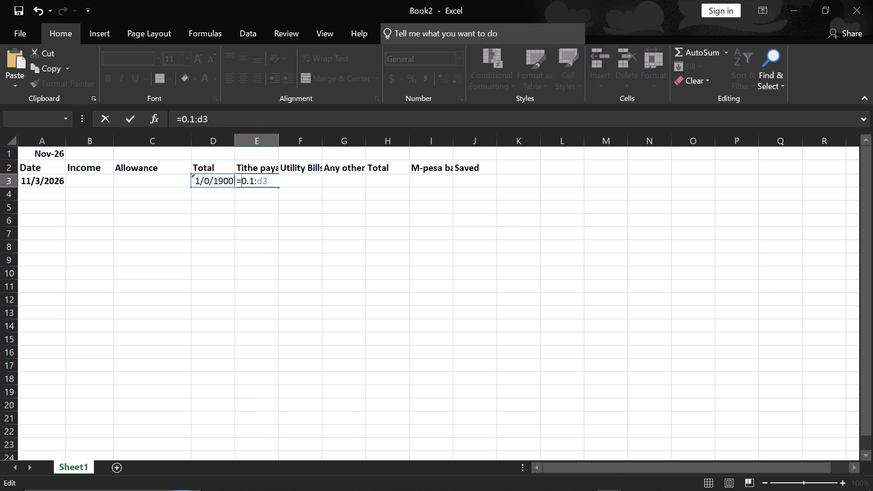
pyautogui.press('Right')
pyautogui.press('Right')
pyautogui.press('Right')
pyautogui.press('Right')
pyautogui.press('Right')
pyautogui.press('Left')
pyautogui.press('BackSpace')
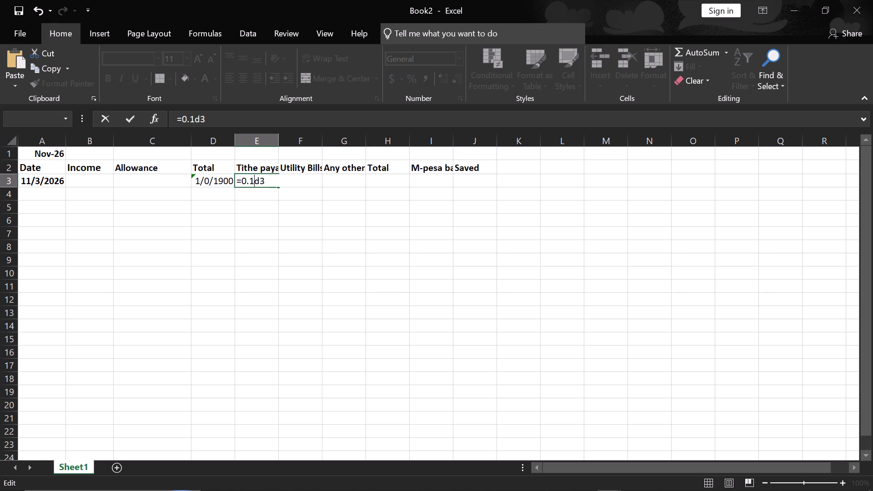
pyautogui.hotkey('shift', '*')
pyautogui.press('Return')
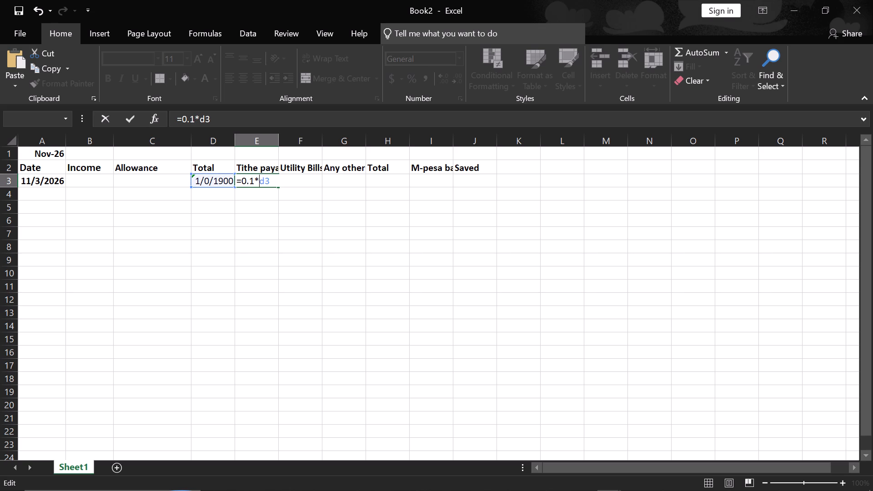
# Enter the formula =f3+g3 in cell H3, under the second "Total" heading, to add the expenses.
pyautogui.click(300, 179)
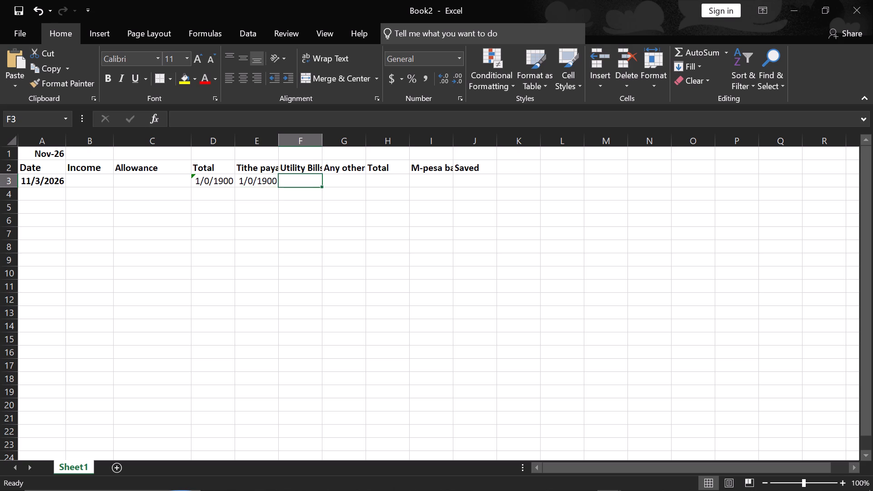
pyautogui.click(381, 180)
pyautogui.press('=')
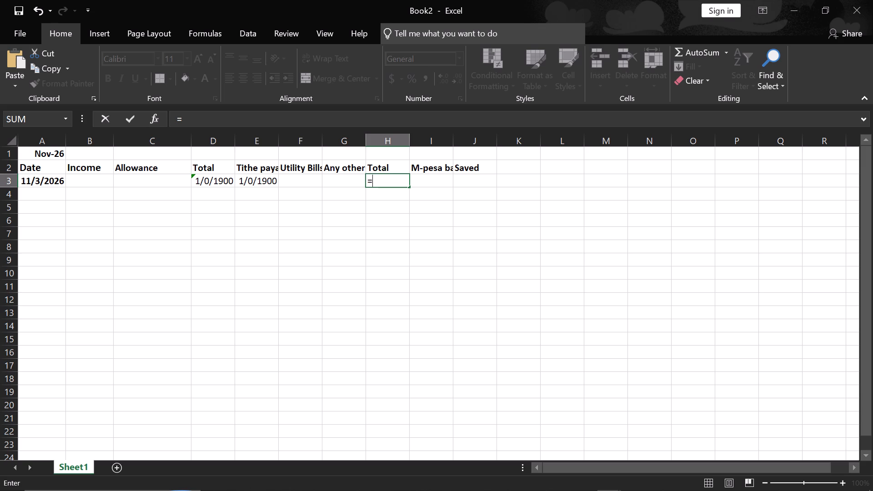
pyautogui.press('f')
pyautogui.press('3')
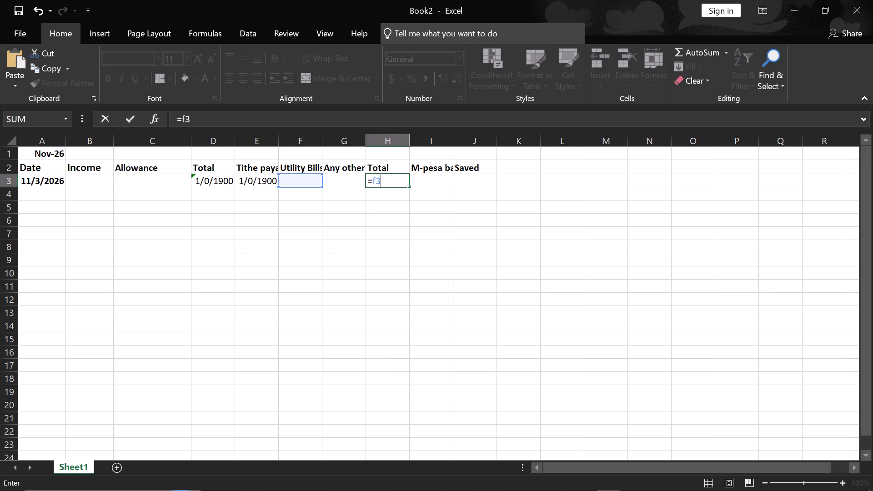
pyautogui.hotkey('shift', '+')
pyautogui.write('g3')
pyautogui.press('Return')
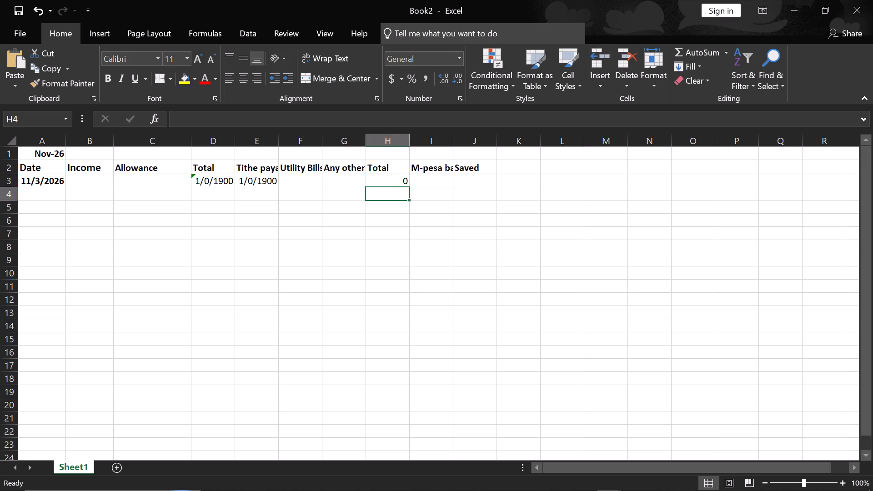
# Change the income total formula in cell D3 to =B3+C3, replacing the SUM function with a plain addition.
pyautogui.click(221, 179)
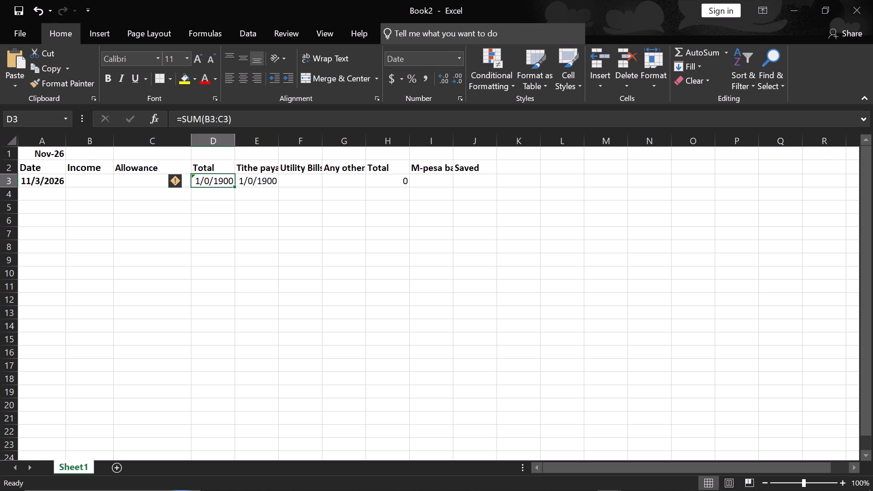
pyautogui.click(430, 180)
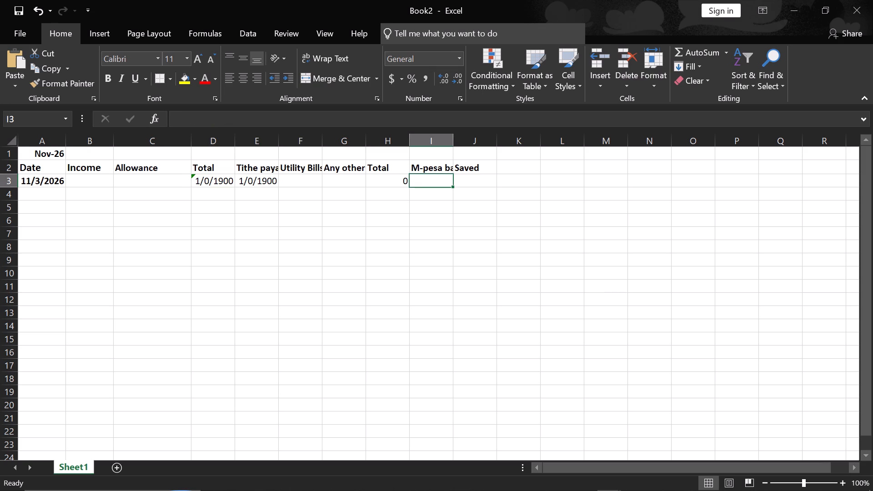
pyautogui.click(253, 184)
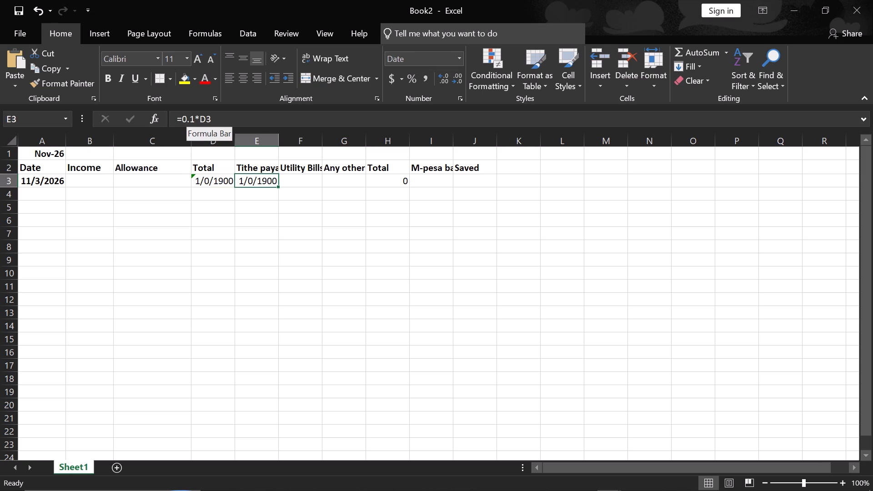
pyautogui.click(211, 179)
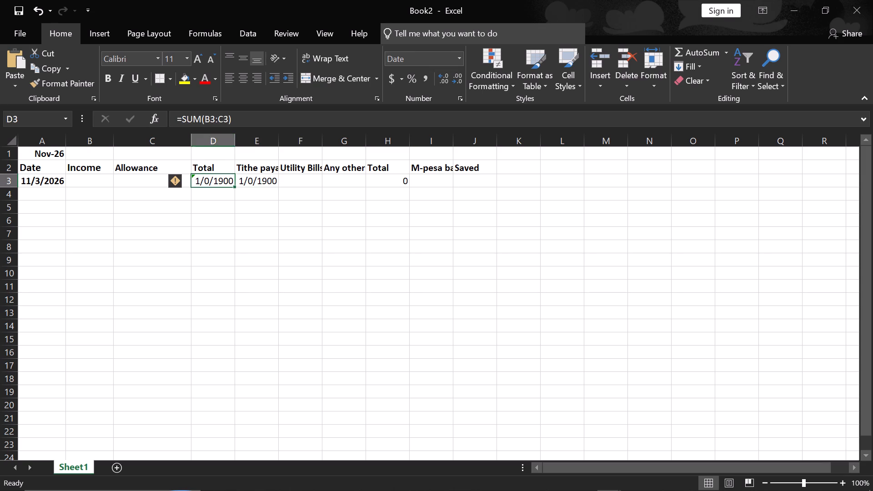
pyautogui.click(204, 120)
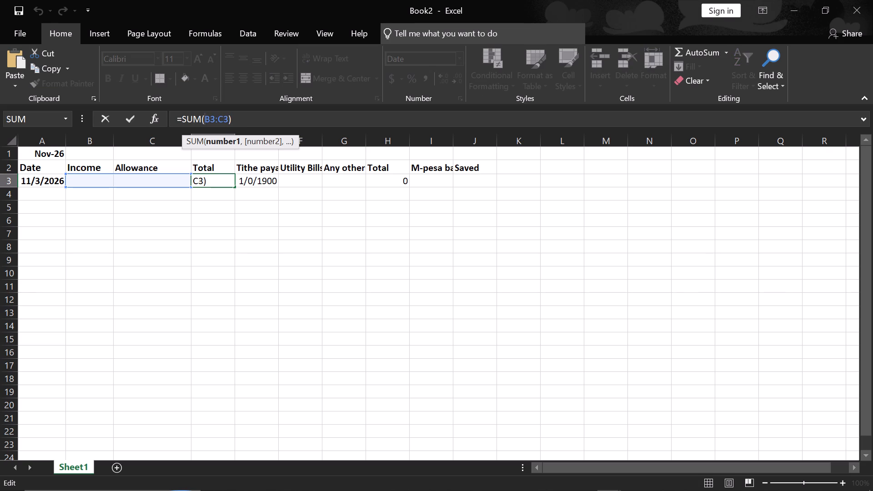
pyautogui.click(204, 120)
pyautogui.press('BackSpace')
pyautogui.press('BackSpace')
pyautogui.press('BackSpace')
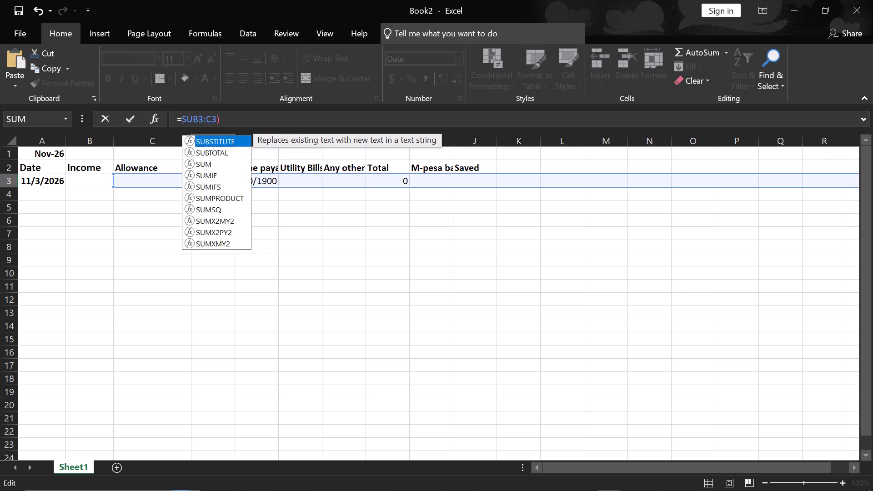
pyautogui.press('BackSpace')
pyautogui.press('Right')
pyautogui.press('Right')
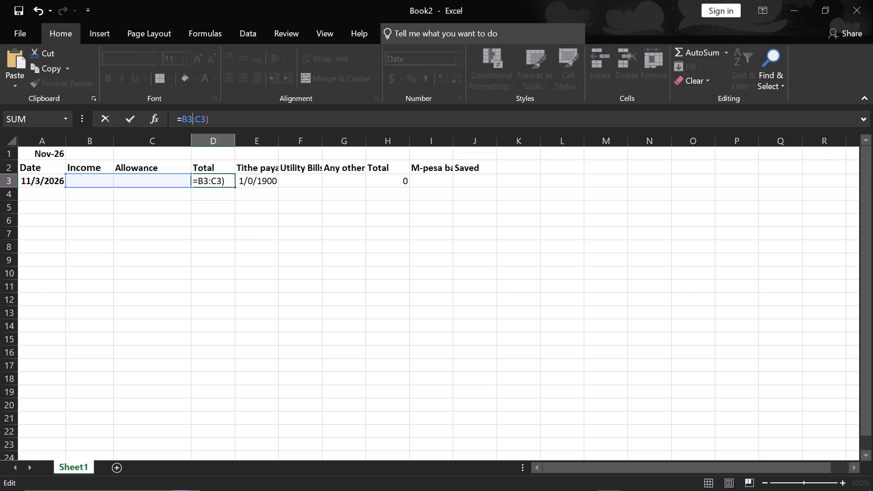
pyautogui.press('Right')
pyautogui.press('BackSpace')
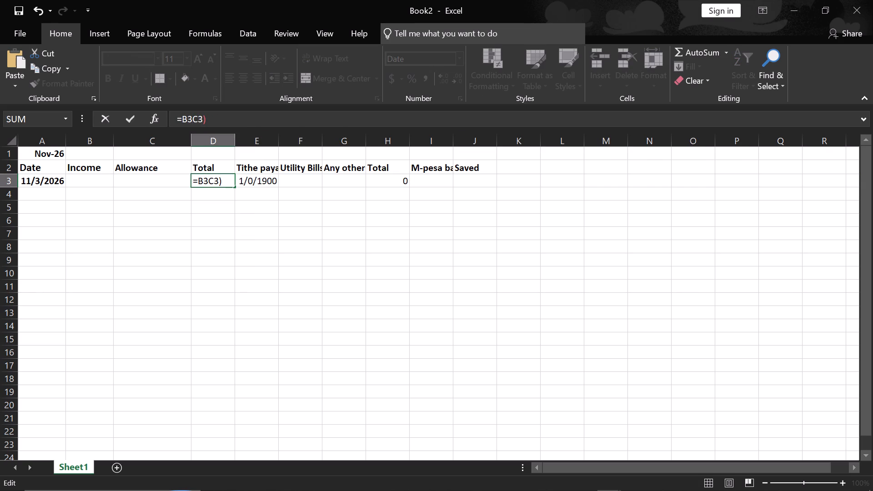
pyautogui.hotkey('shift', '+')
pyautogui.press('Right')
pyautogui.press('Right')
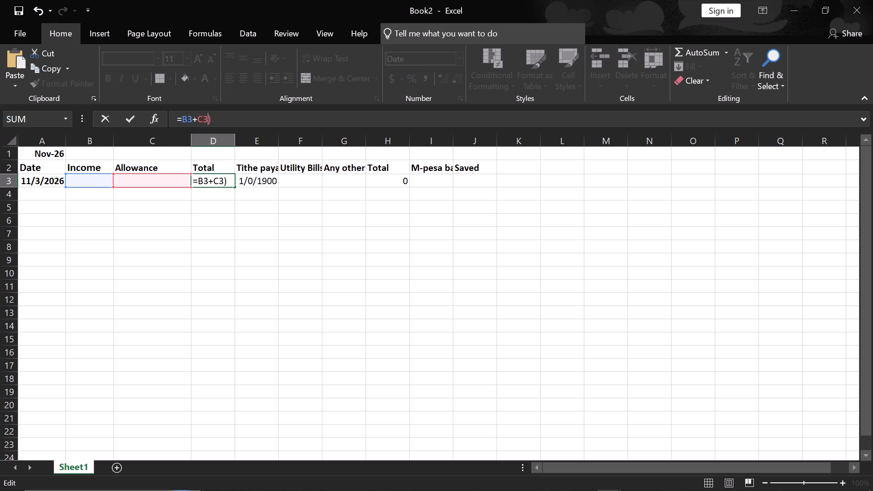
pyautogui.press('Right')
pyautogui.press('BackSpace')
pyautogui.press('Return')
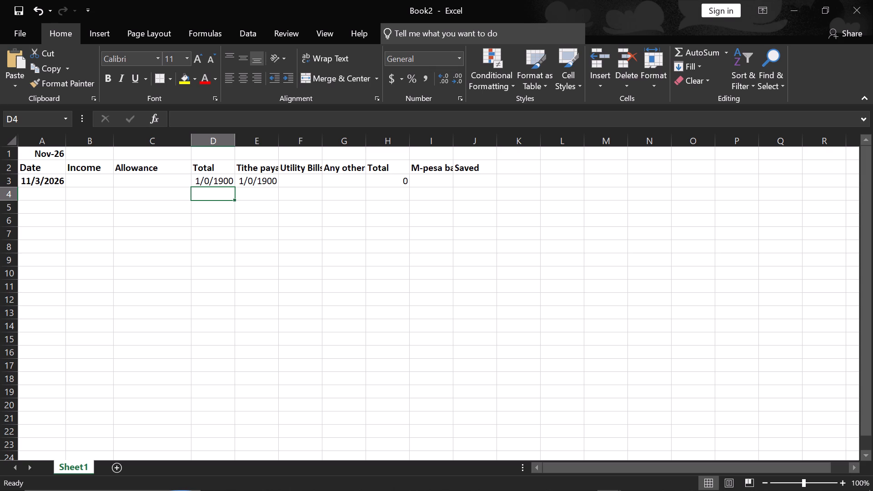
# Enter the formula =d3-h3 in cell I3, under the M-pesa balance heading.
pyautogui.click(437, 179)
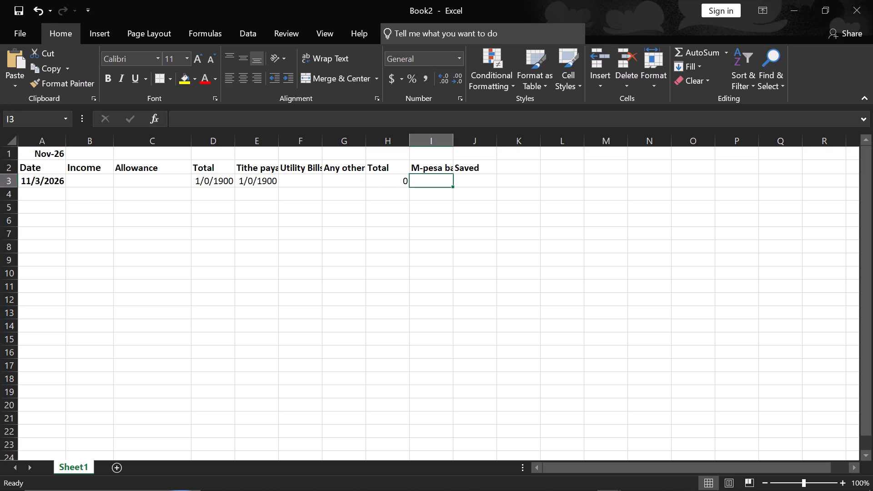
pyautogui.press('=')
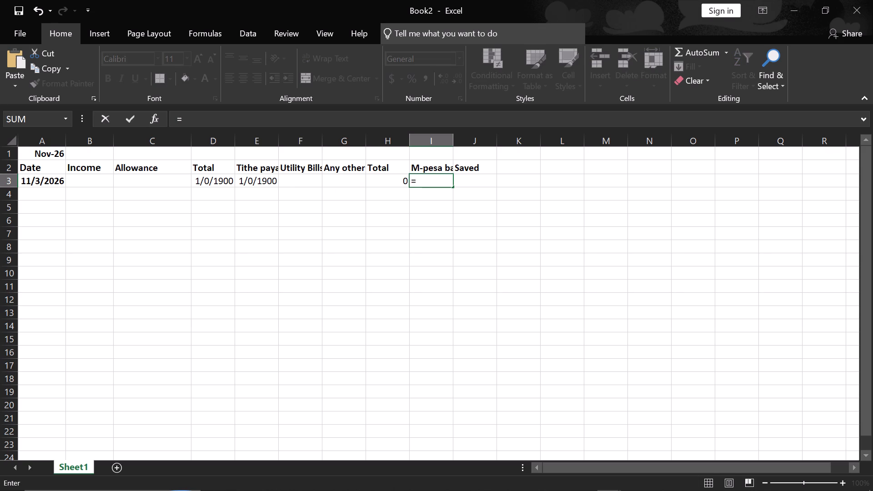
pyautogui.write('d3')
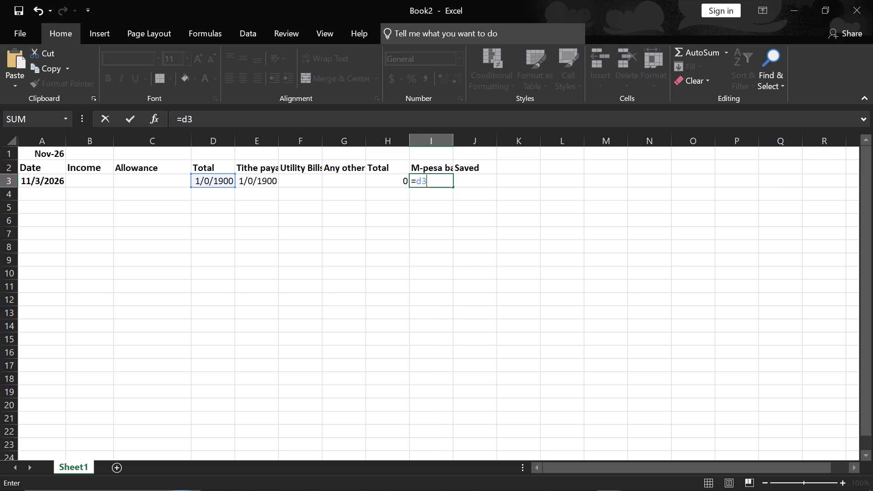
pyautogui.press('-')
pyautogui.write('h3')
pyautogui.press('Return')
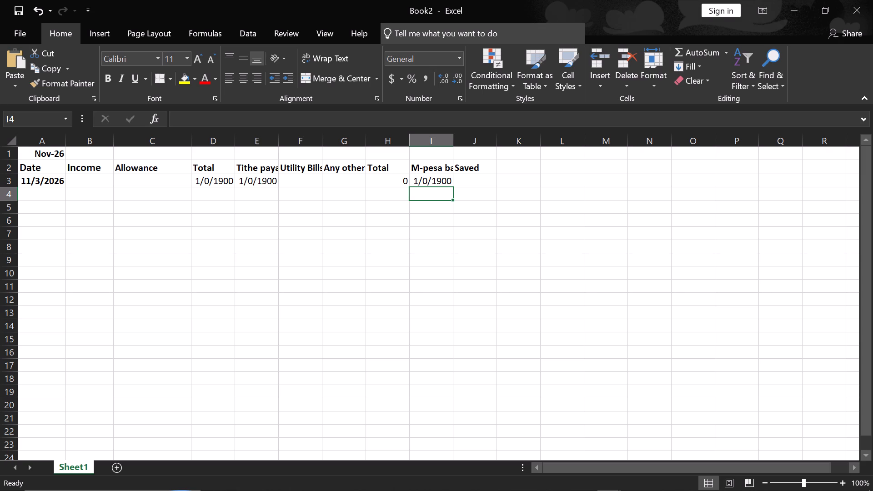
# Insert an empty column before the "Saved" column.
pyautogui.rightClick(464, 141)
pyautogui.click(506, 241)
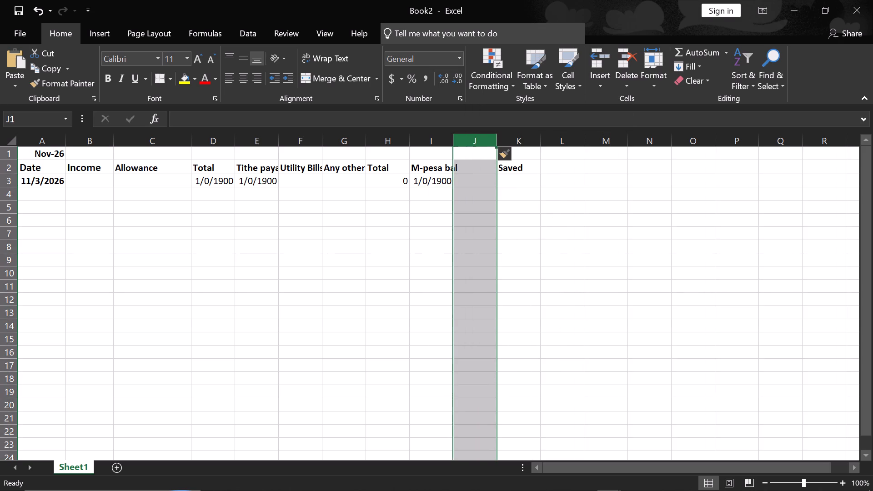
pyautogui.hotkey('ctrl', 'c')
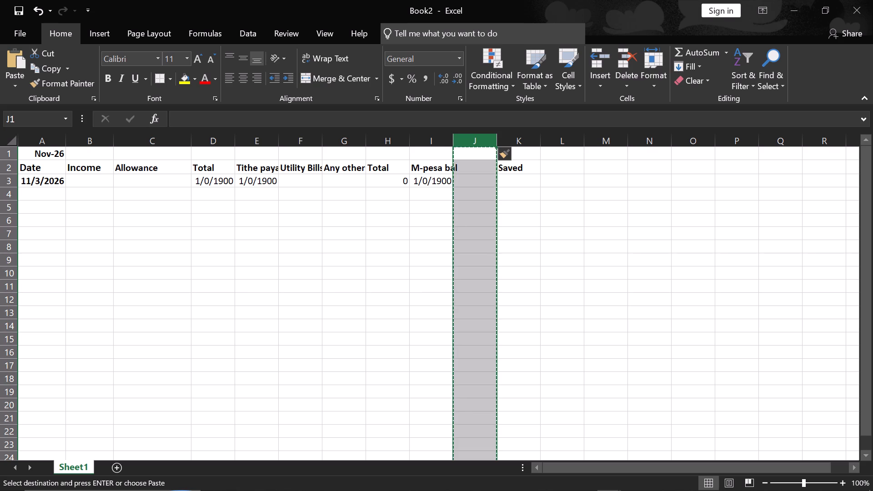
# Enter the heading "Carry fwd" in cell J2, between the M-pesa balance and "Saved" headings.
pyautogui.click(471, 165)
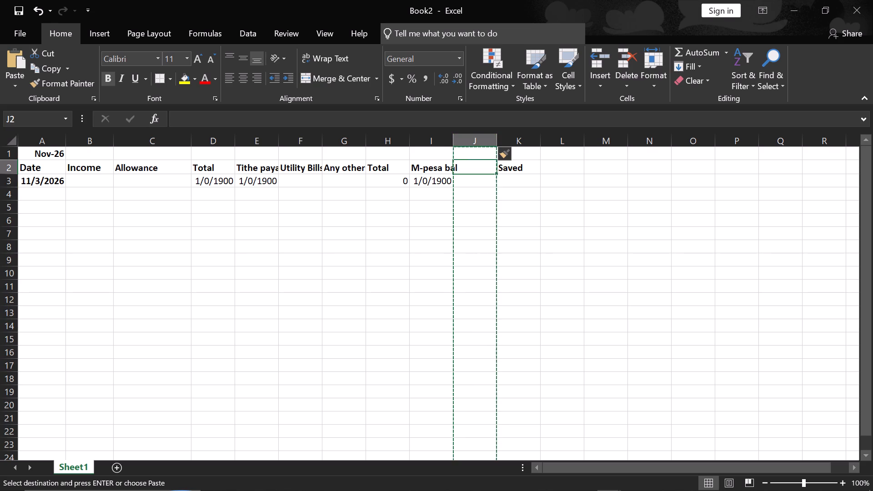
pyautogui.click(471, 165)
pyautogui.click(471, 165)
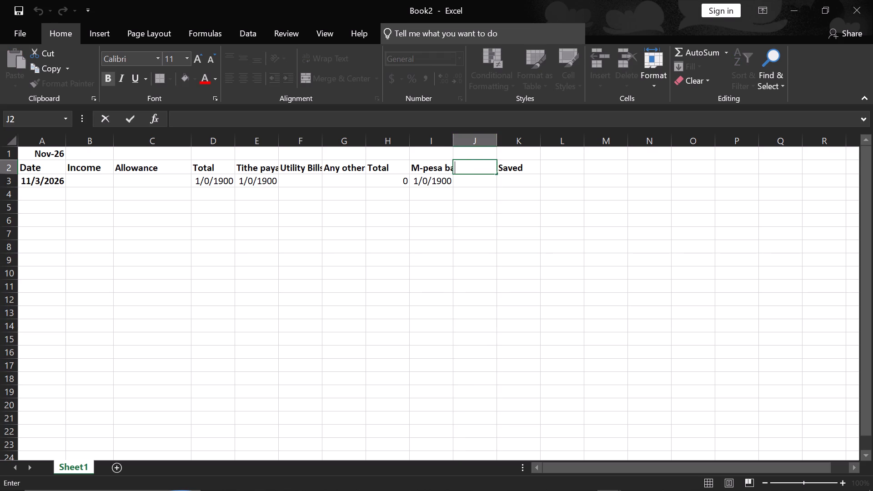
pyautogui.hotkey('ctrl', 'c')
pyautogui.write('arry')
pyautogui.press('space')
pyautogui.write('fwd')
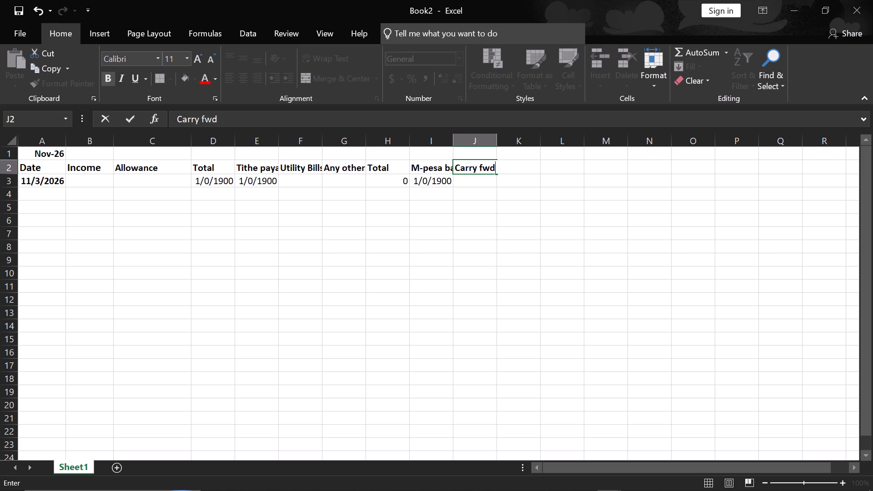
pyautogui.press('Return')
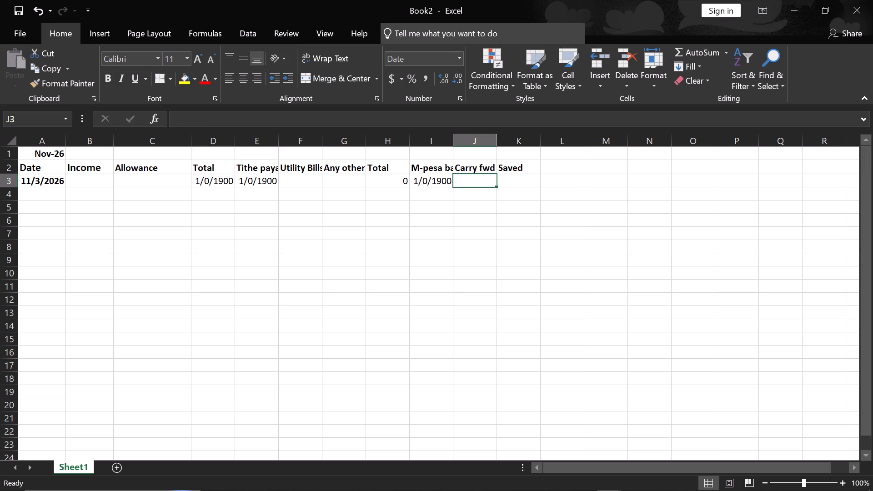
# Move the "Saved" heading from cell K2 to cell J2, replacing the "Carry fwd" heading there.
pyautogui.click(510, 179)
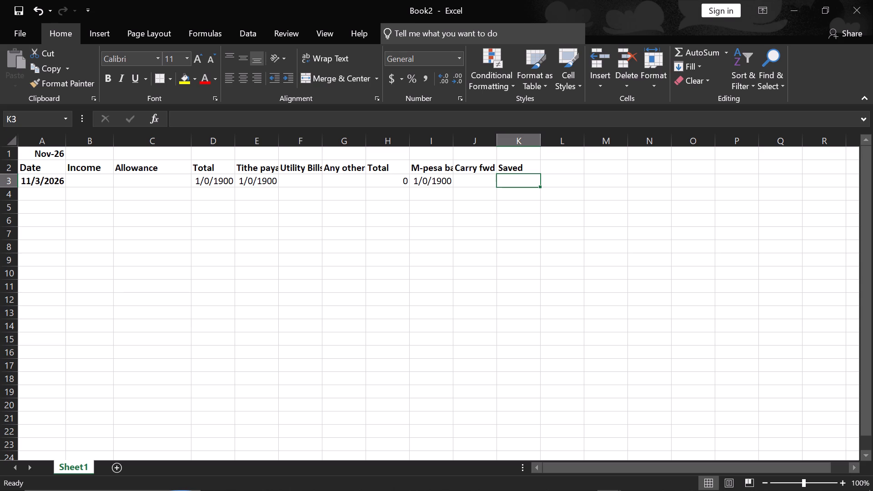
pyautogui.click(515, 164)
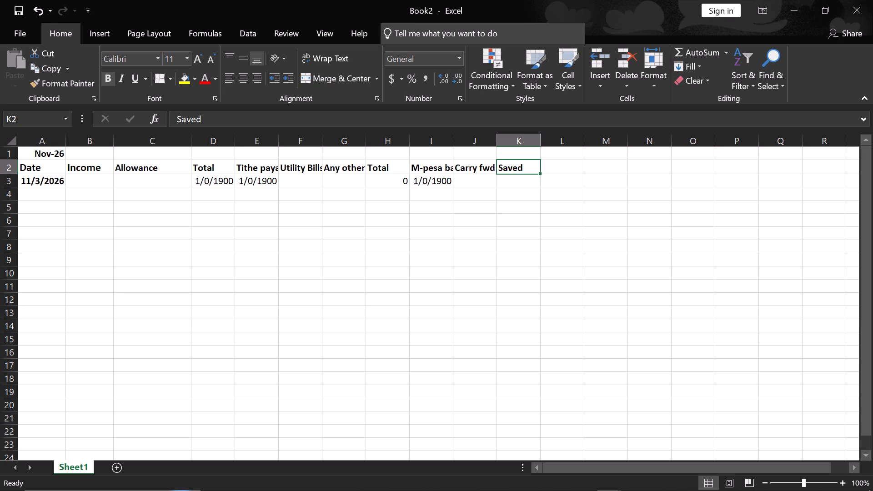
pyautogui.hotkey('ctrl', 'x')
pyautogui.click(478, 170)
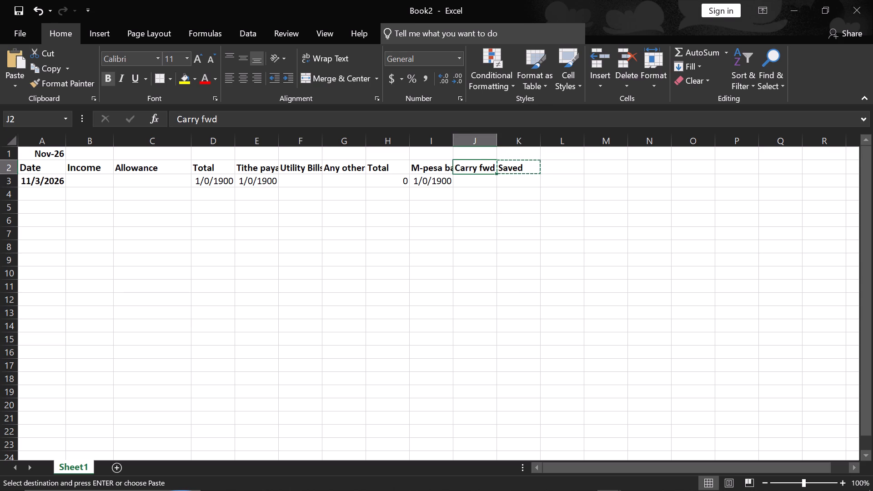
pyautogui.hotkey('ctrl', 'v')
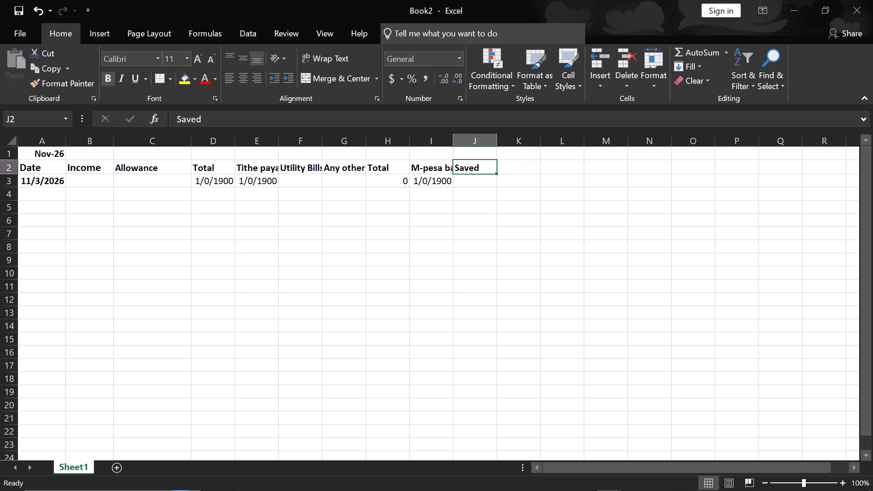
# Enter the bold heading "Carry fwd" in cell K2, after the "Saved" heading.
pyautogui.click(510, 166)
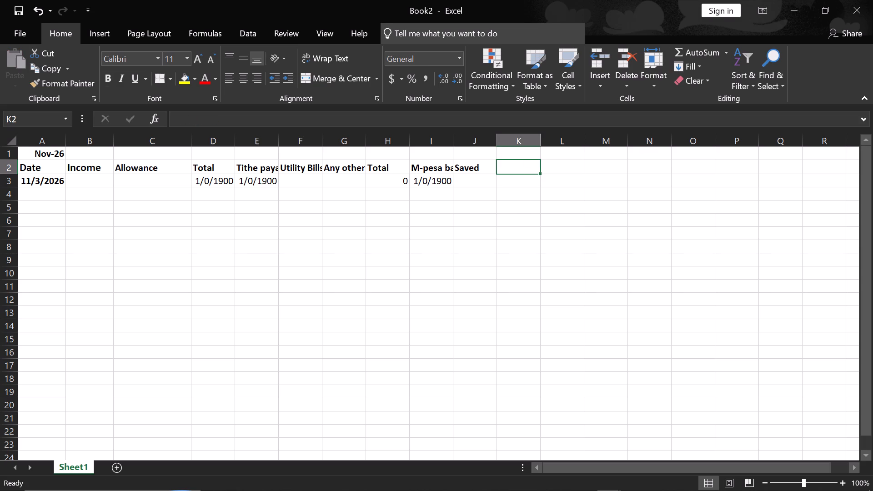
pyautogui.hotkey('ctrl', 'b')
pyautogui.press('c')
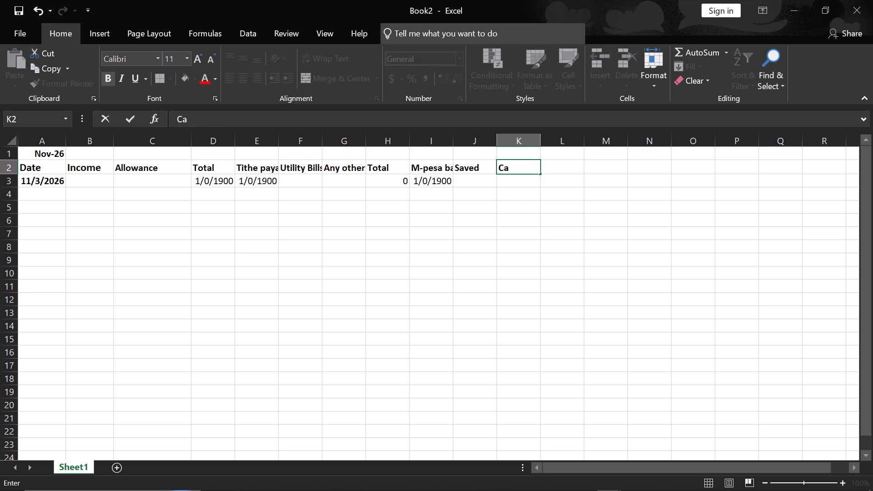
pyautogui.write('rry fwd')
# Enter the formula =i3-j3 in cell K3, under "Carry fwd", to subtract the savings from the M-pesa balance.
pyautogui.click(524, 181)
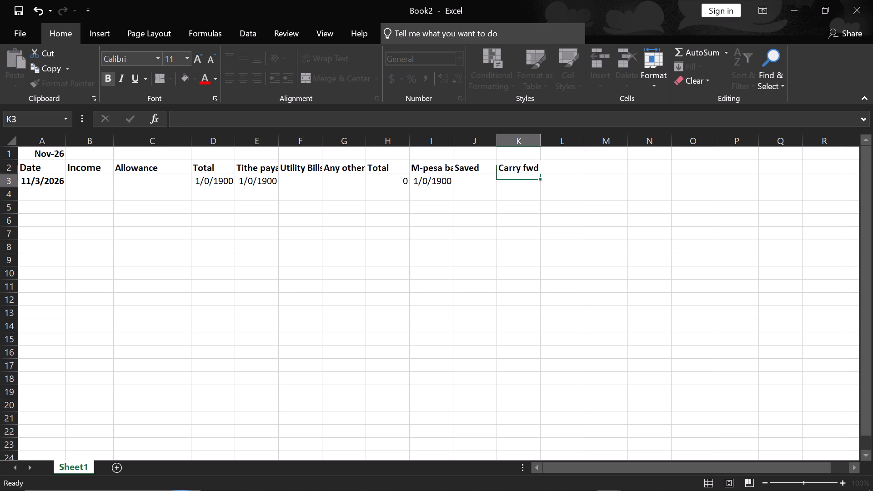
pyautogui.press('=')
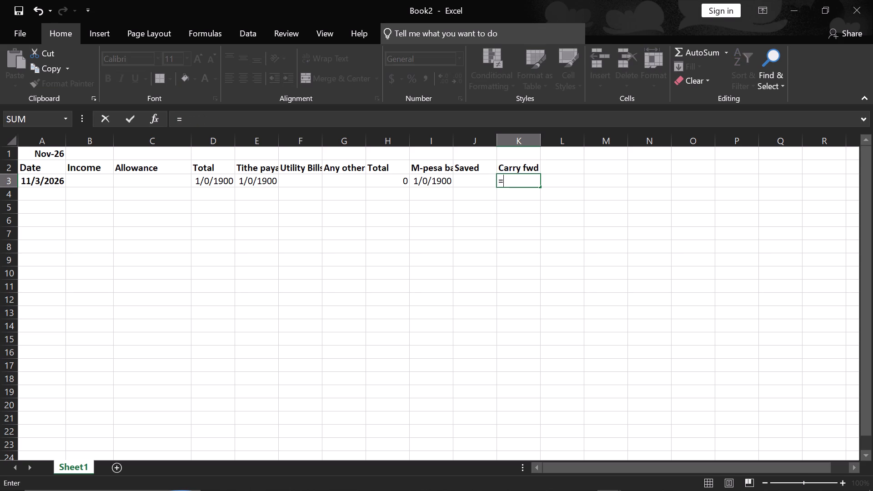
pyautogui.write('i3')
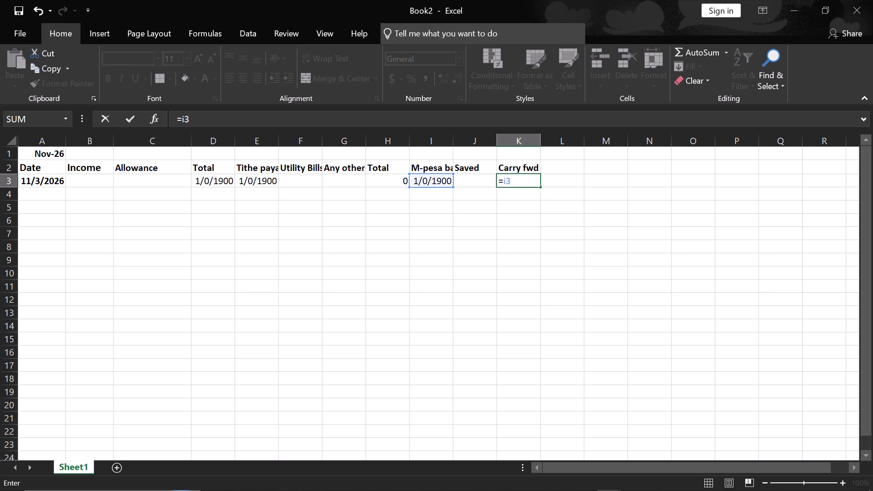
pyautogui.press('-')
pyautogui.press('j')
pyautogui.press('3')
pyautogui.press('Return')
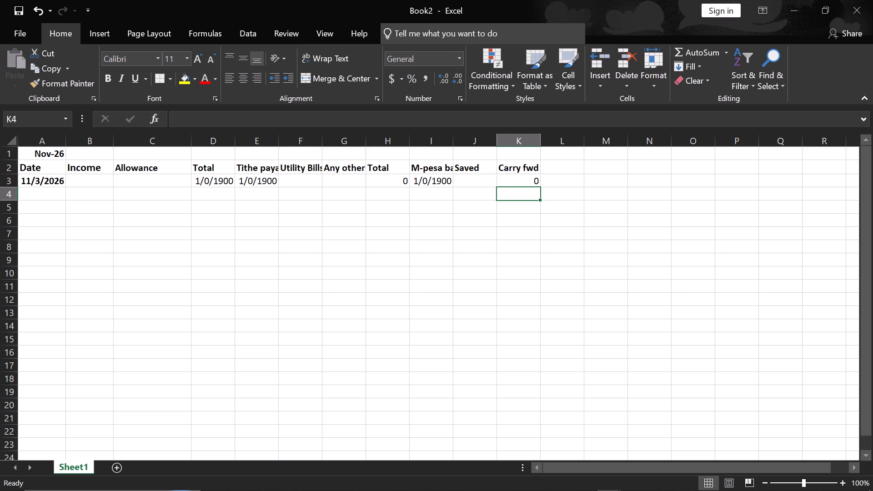
# Insert an empty column between the "Allowance" column and the first "Total" column.
pyautogui.click(209, 139)
pyautogui.click(209, 139)
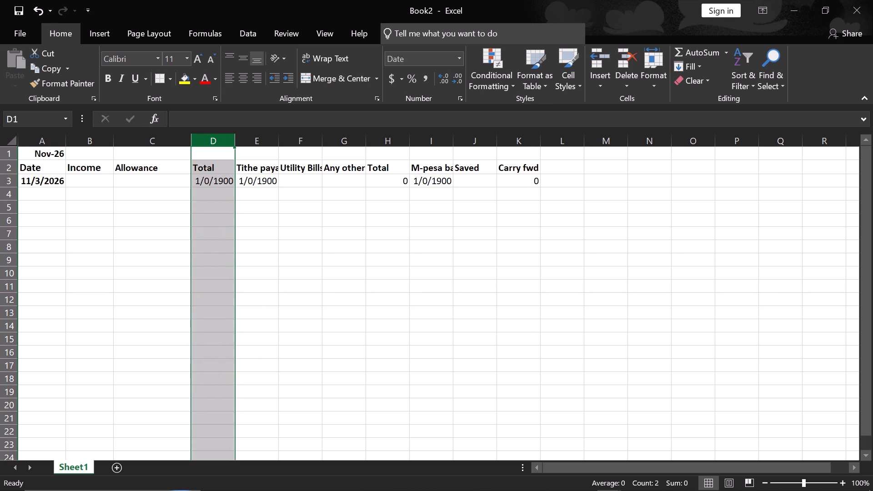
pyautogui.rightClick(209, 139)
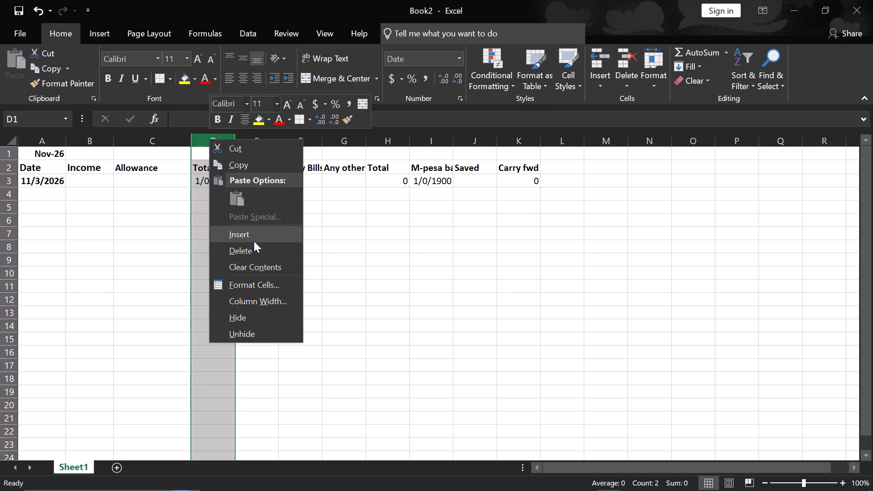
pyautogui.click(254, 239)
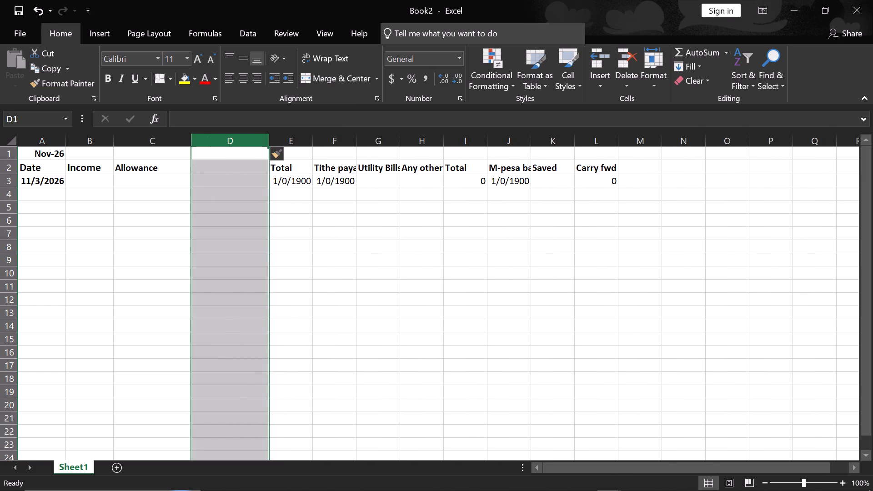
# Extend the income total formula in cell E3 to =B3+C3+d3 so it includes the new column.
pyautogui.click(288, 181)
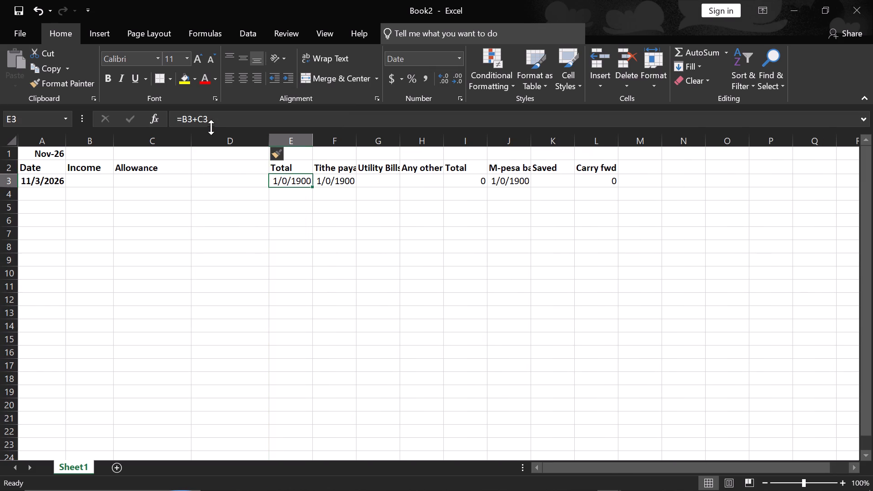
pyautogui.click(218, 124)
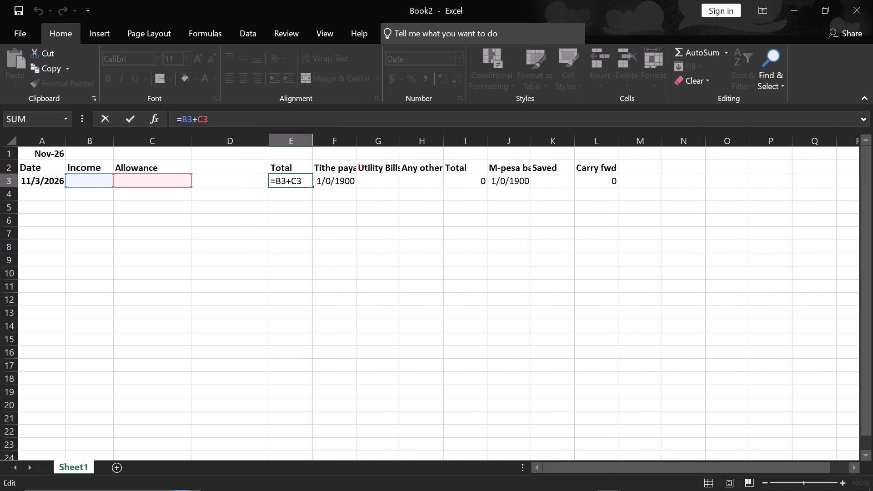
pyautogui.hotkey('shift', '+')
pyautogui.write('d3')
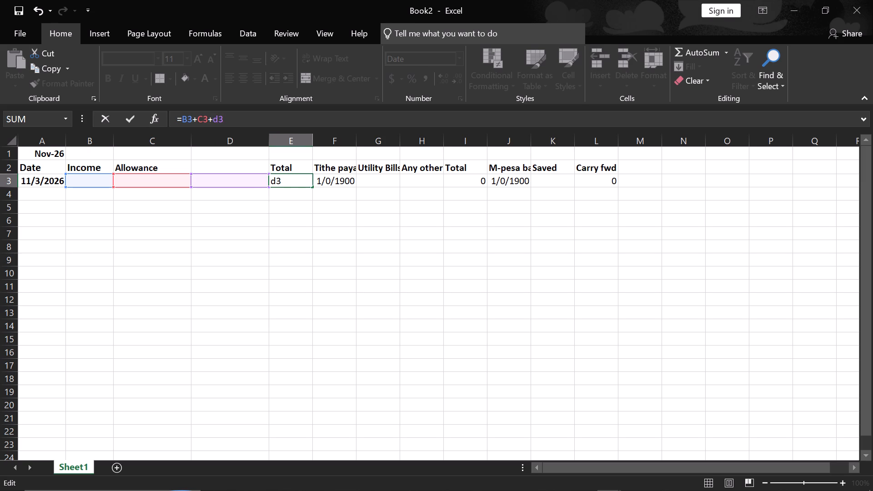
pyautogui.press('Return')
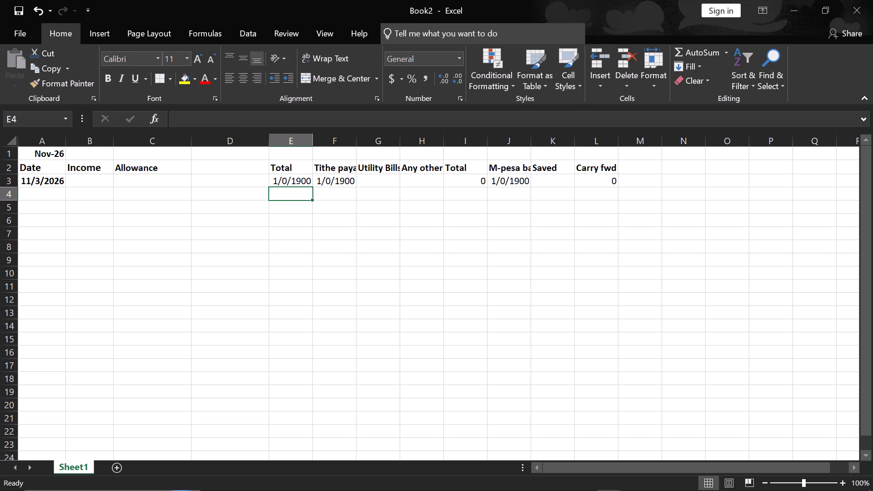
# Turn off bold formatting for the empty heading cell D2.
pyautogui.click(246, 167)
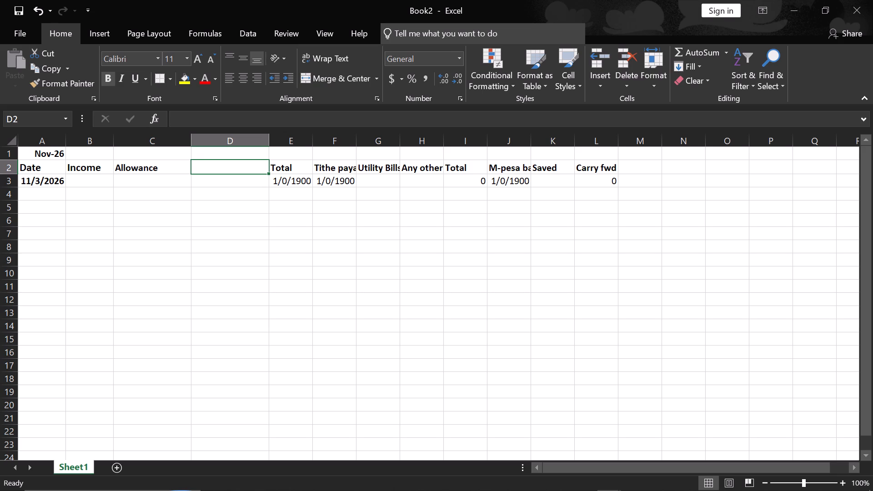
pyautogui.click(510, 183)
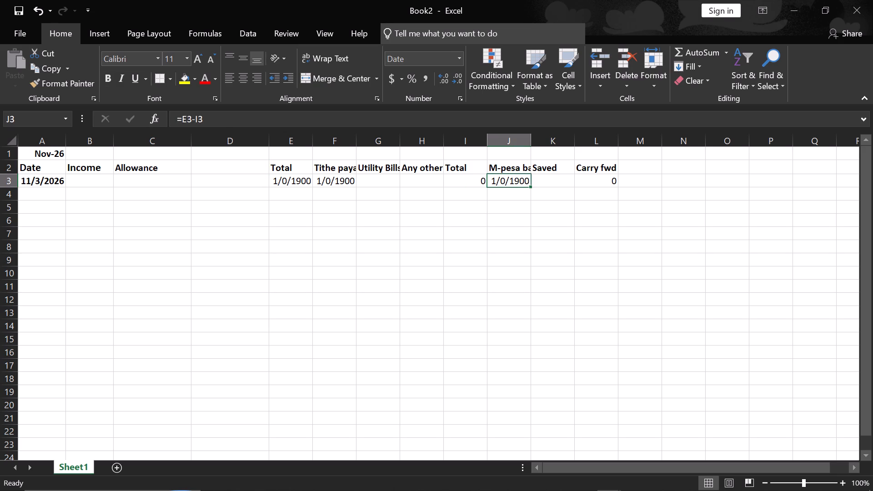
pyautogui.click(206, 167)
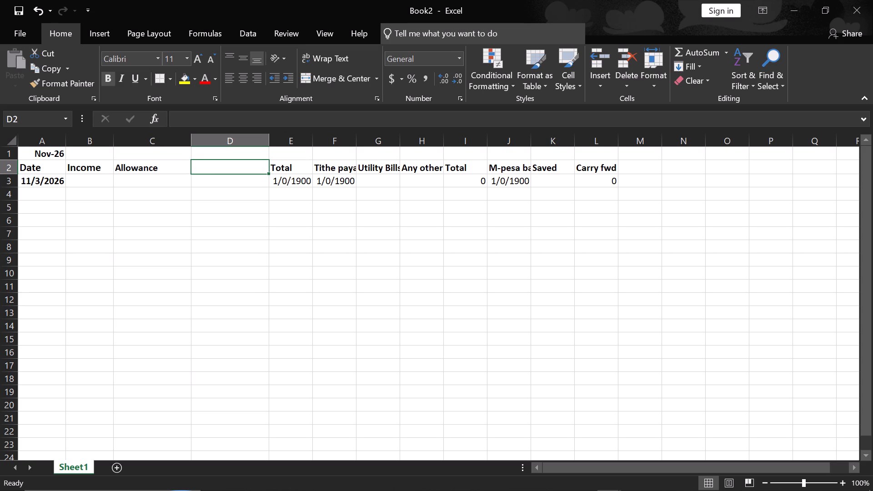
pyautogui.hotkey('ctrl', 'b')
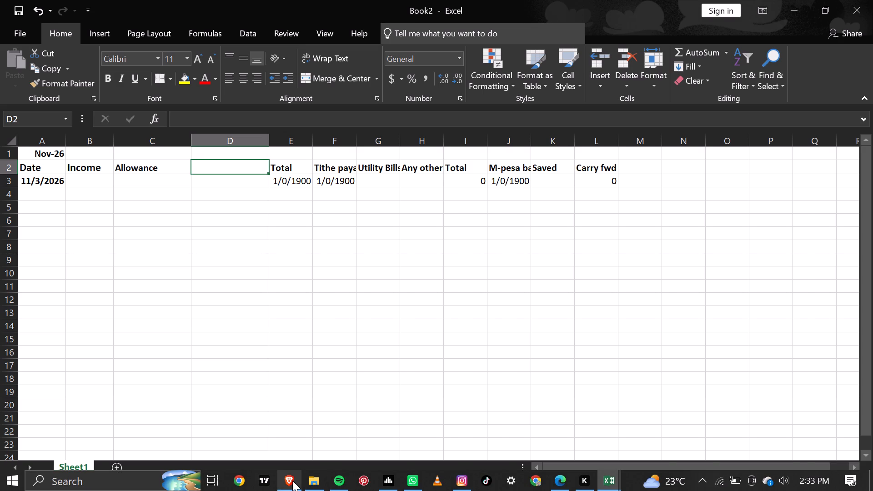
# Switch to the Brave browser to check the web conference.
pyautogui.click(292, 481)
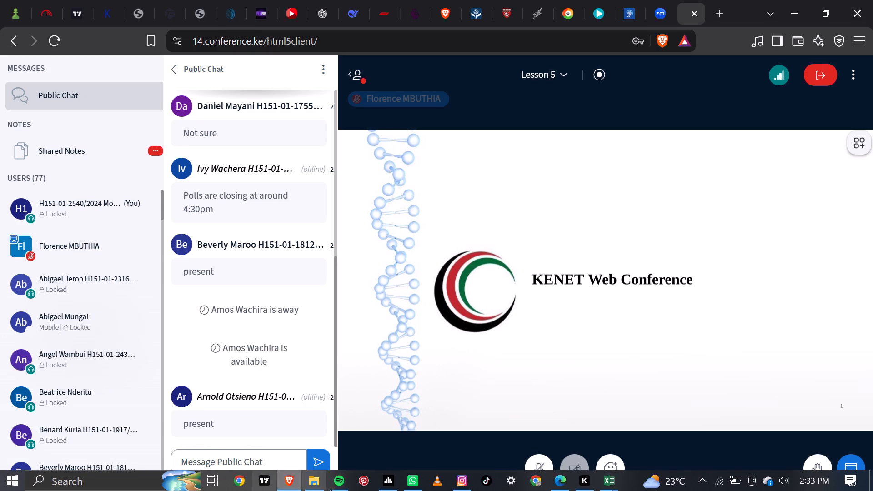
# Switch back to Excel and close the Book1 workbook without saving its changes.
pyautogui.click(608, 482)
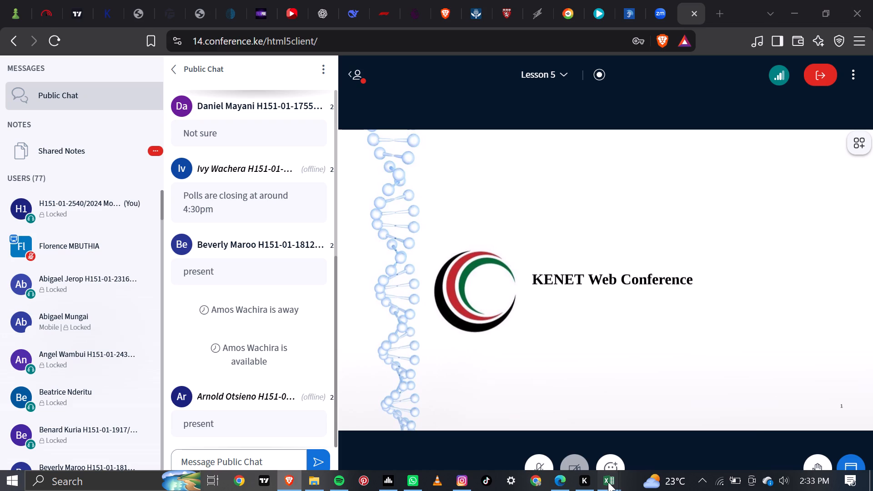
pyautogui.click(599, 380)
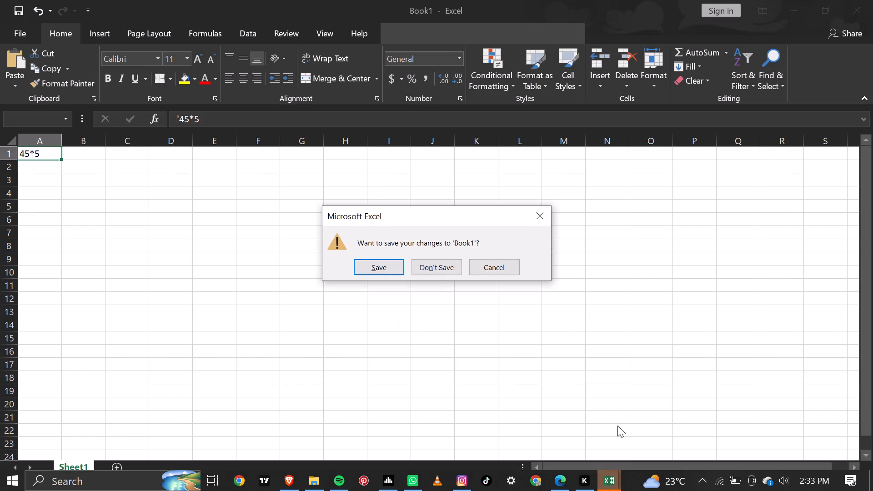
pyautogui.click(427, 272)
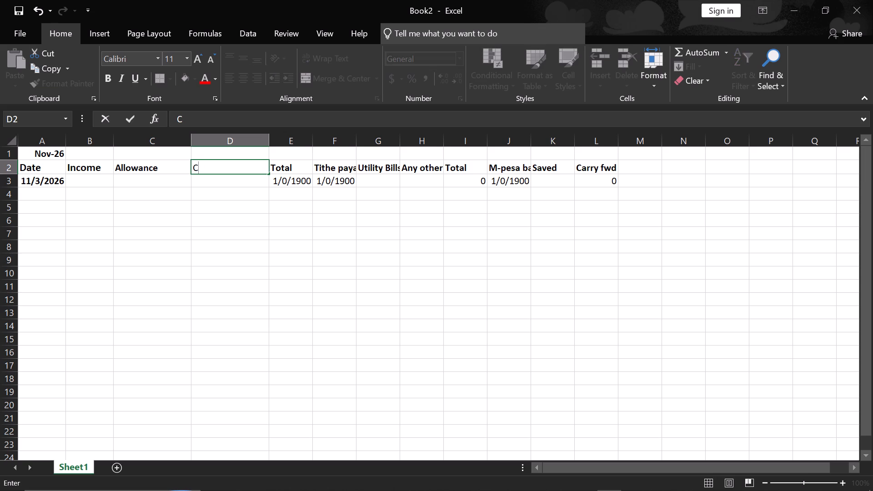
# Enter the bold heading "Carried aback" in cell D2, between the "Allowance" and first "Total" headings.
pyautogui.press('BackSpace')
pyautogui.hotkey('ctrl', 'b')
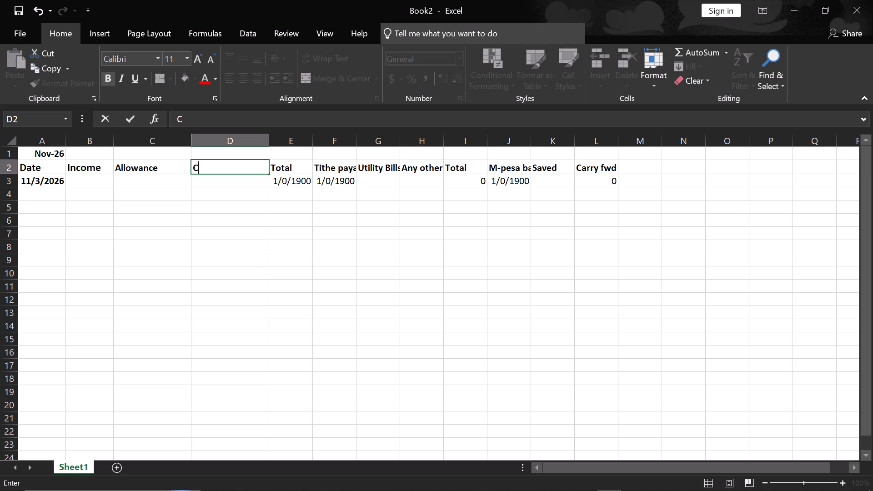
pyautogui.write('arried b')
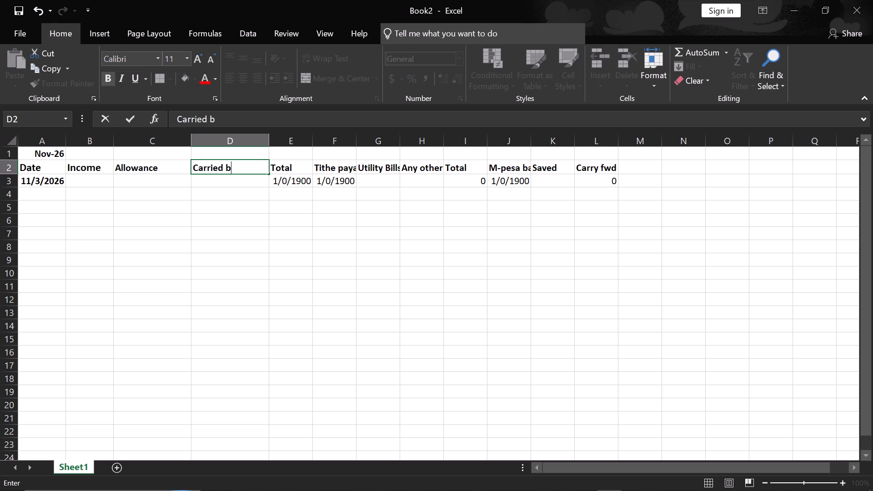
pyautogui.press('BackSpace')
pyautogui.write('aback')
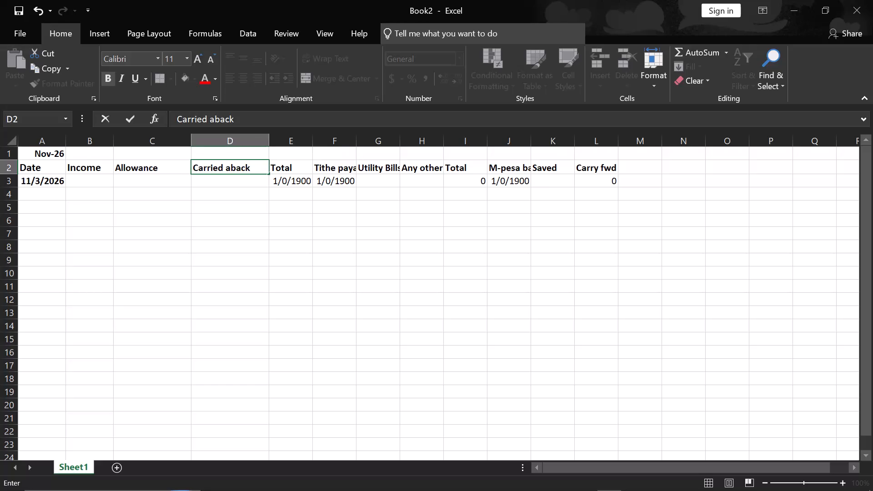
pyautogui.click(43, 194)
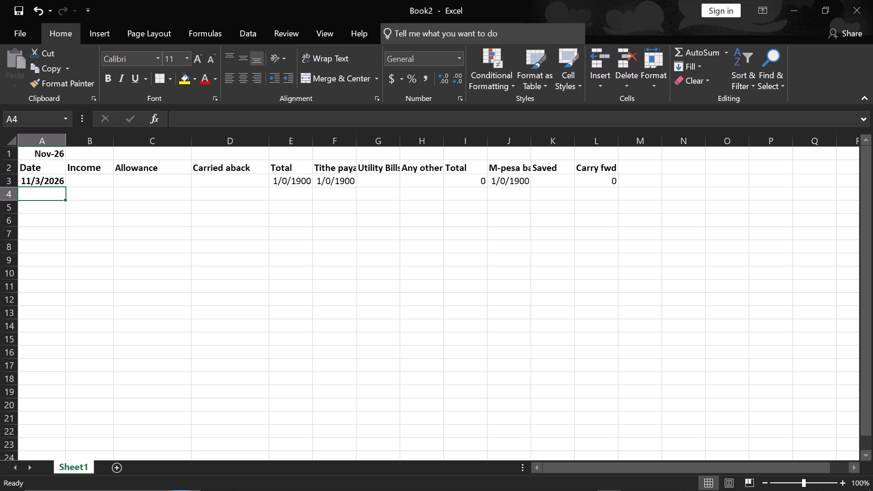
pyautogui.click(206, 184)
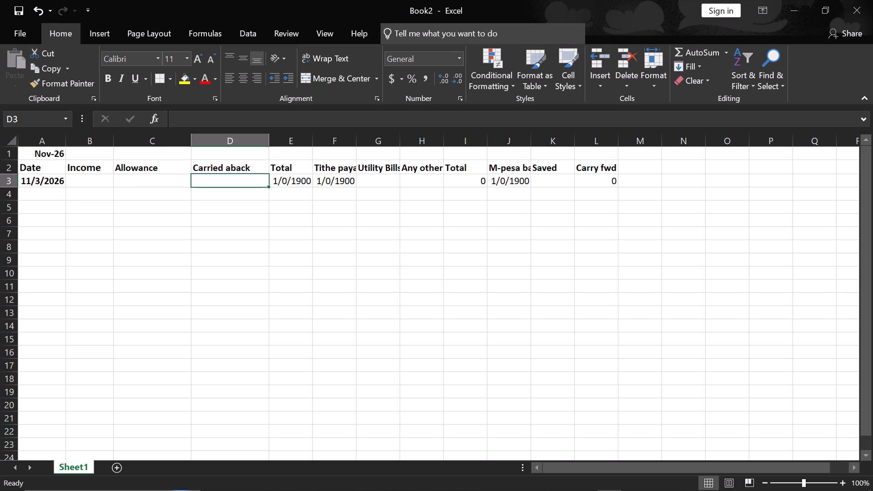
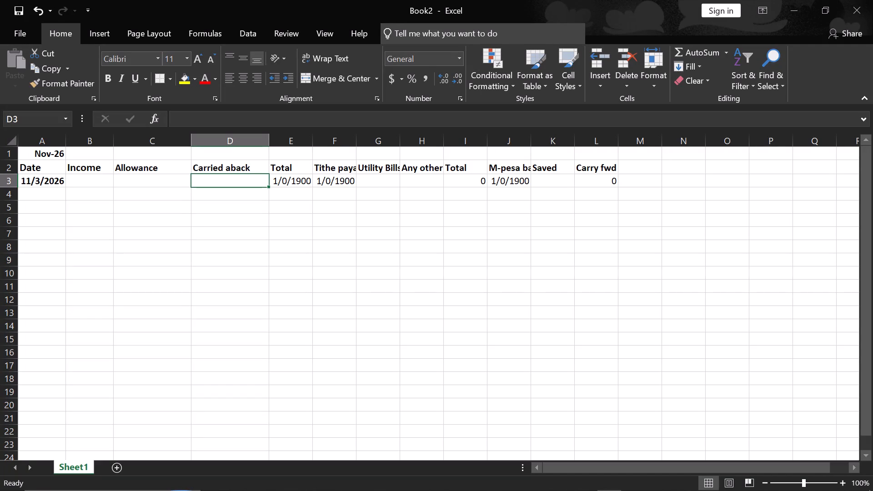
# Enter 350 as the "Carried aback" amount for 11/3/2026 in cell D3.
pyautogui.write('350')
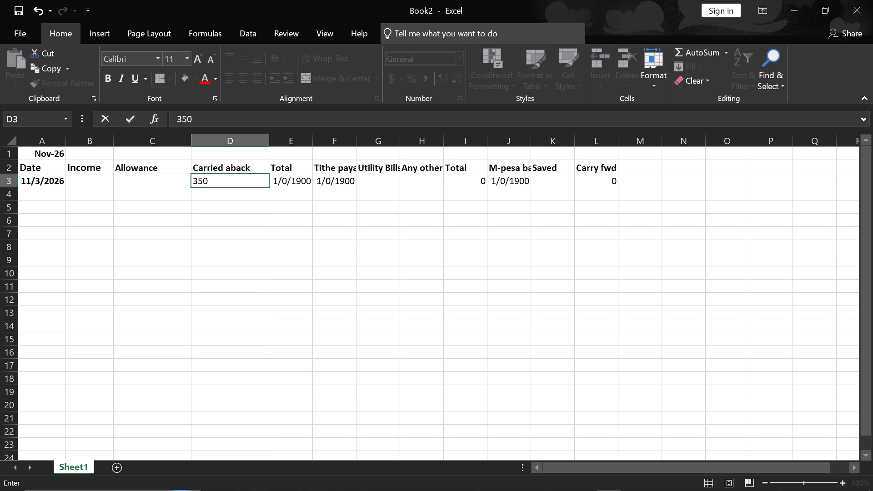
pyautogui.press('Return')
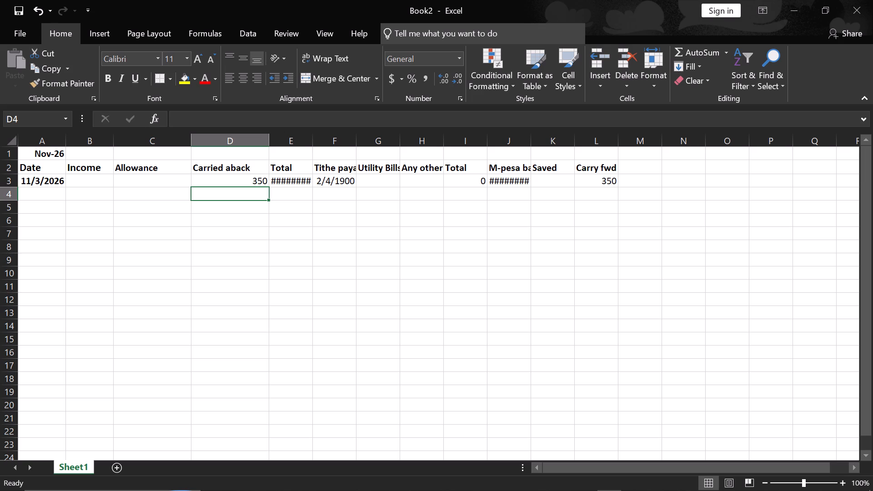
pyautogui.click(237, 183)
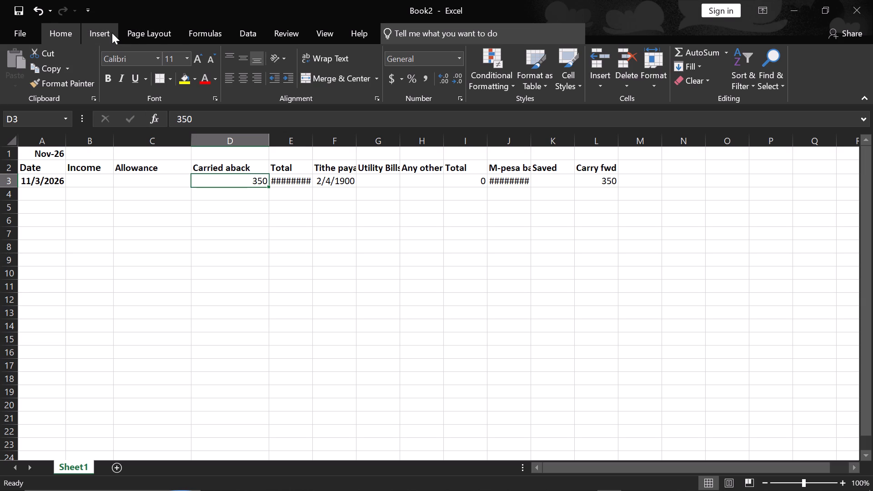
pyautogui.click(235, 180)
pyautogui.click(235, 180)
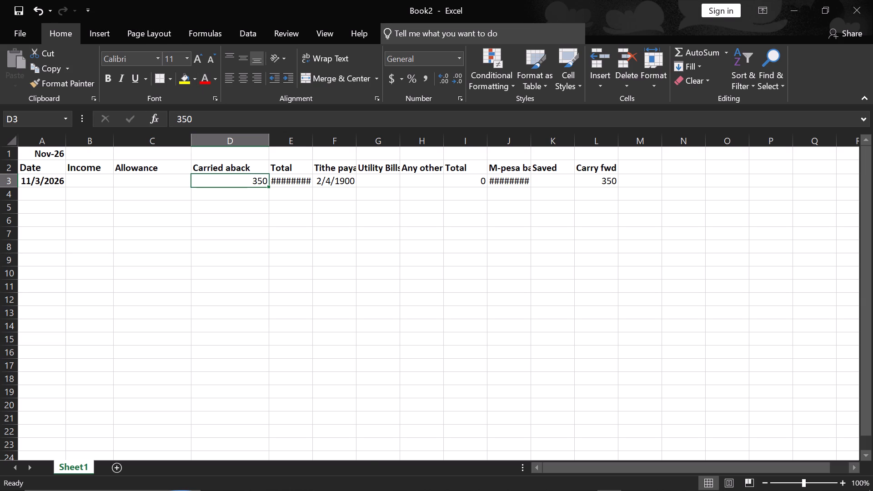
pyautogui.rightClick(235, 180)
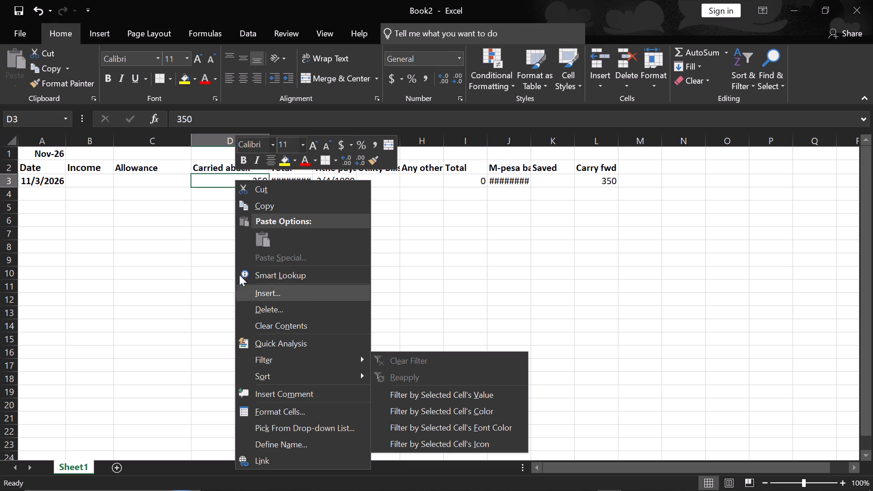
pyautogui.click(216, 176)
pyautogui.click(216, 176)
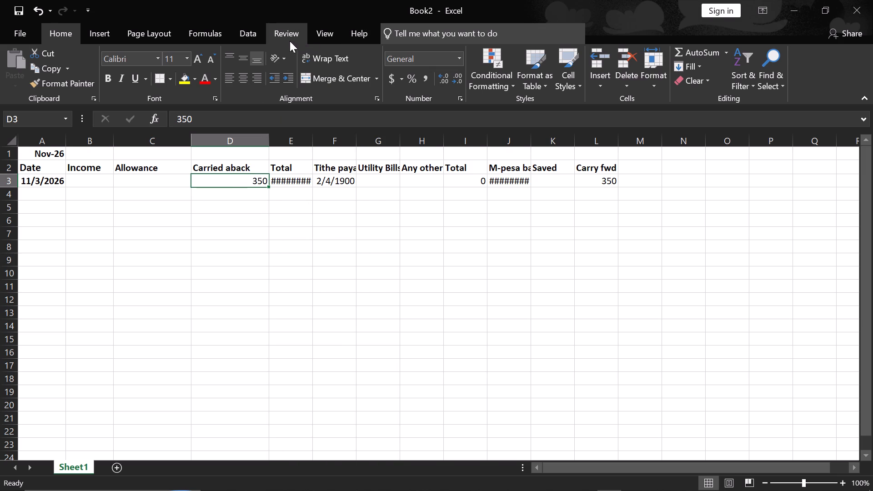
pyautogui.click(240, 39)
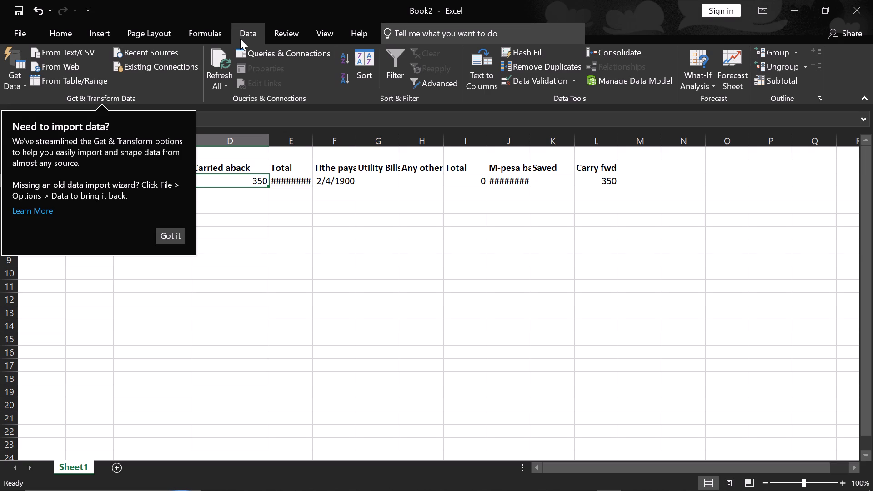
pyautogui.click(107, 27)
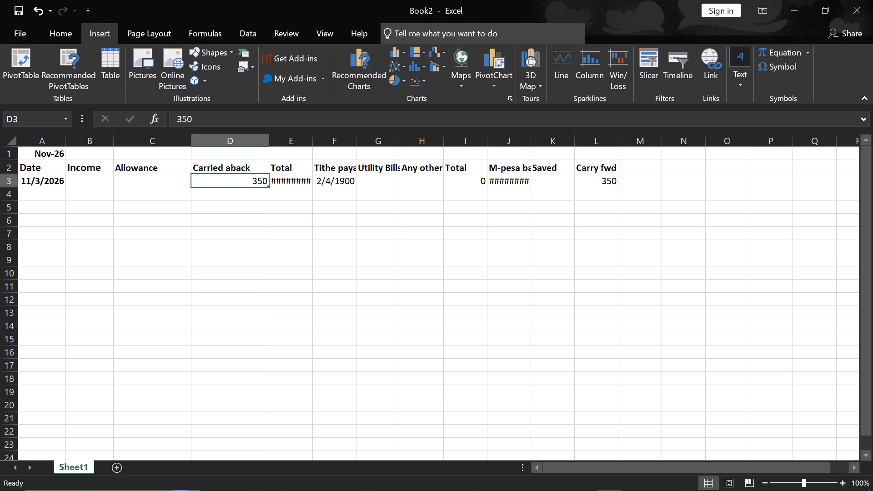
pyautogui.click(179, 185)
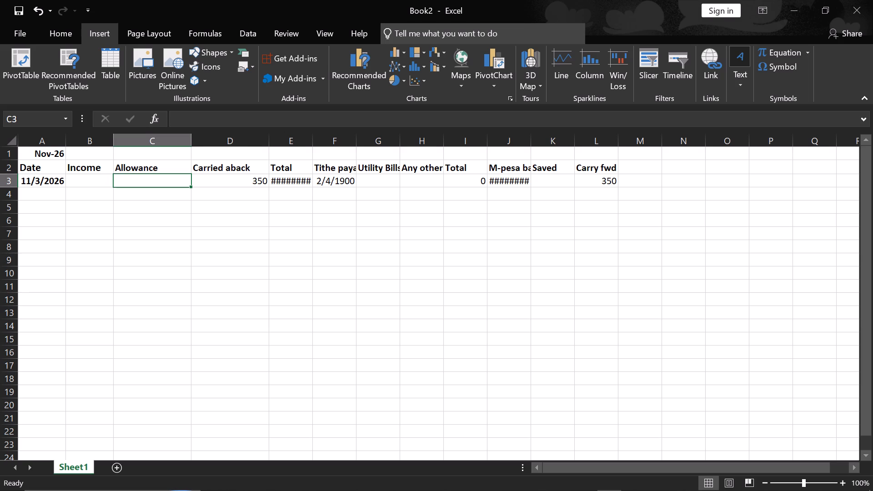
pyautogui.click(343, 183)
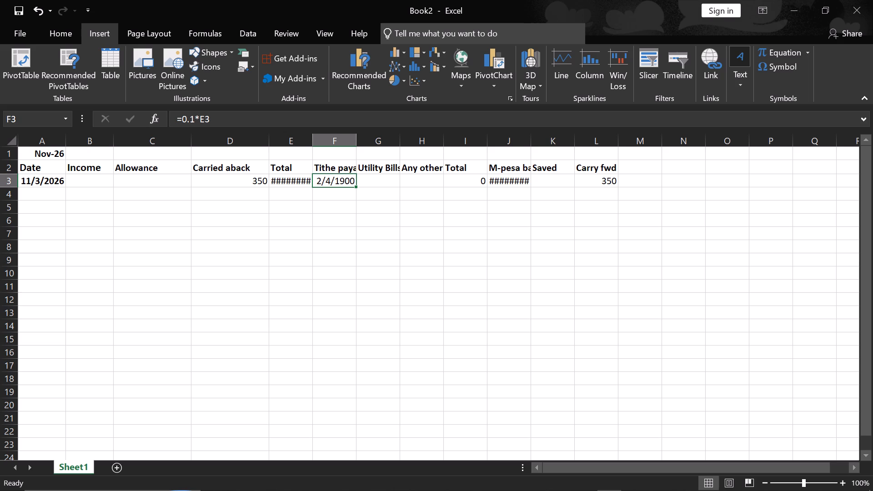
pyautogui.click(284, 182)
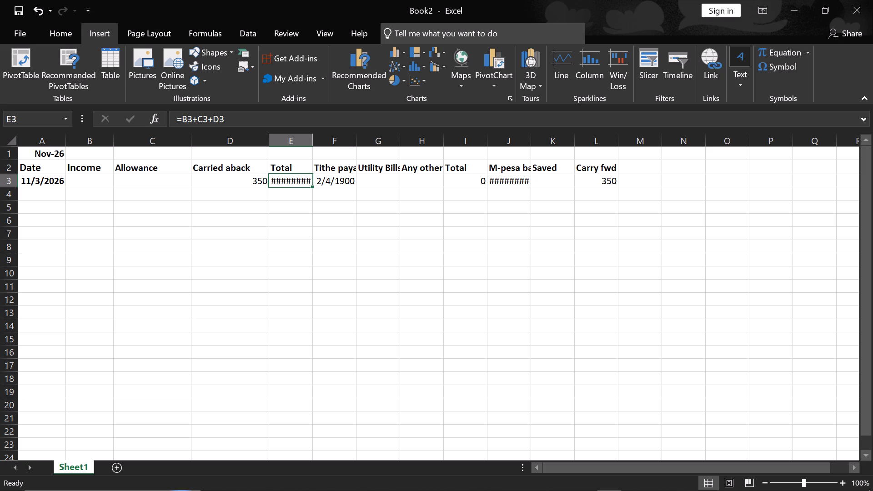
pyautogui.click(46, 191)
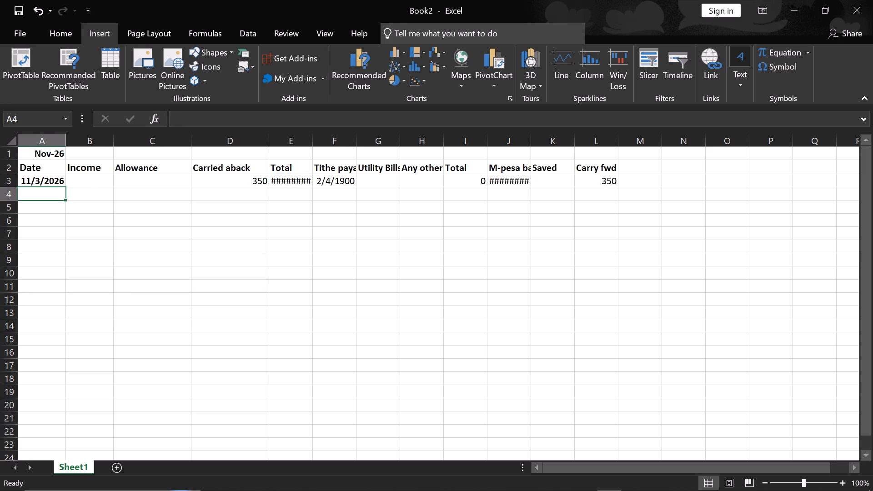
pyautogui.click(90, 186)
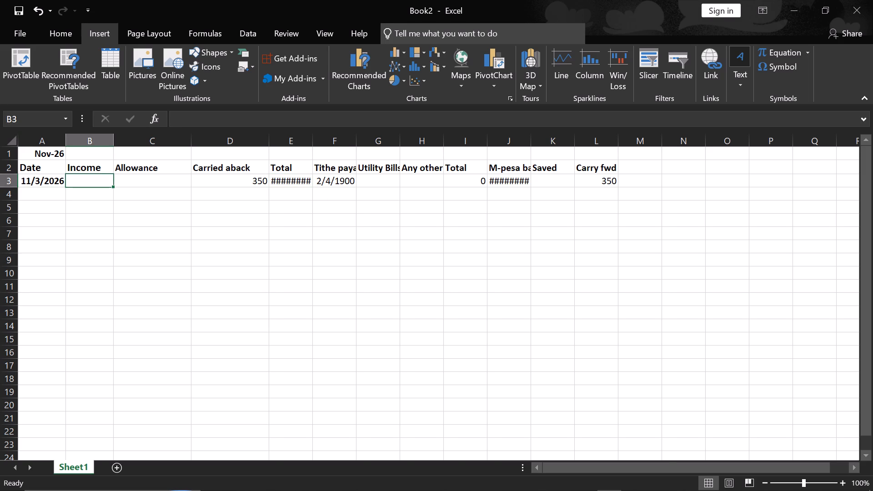
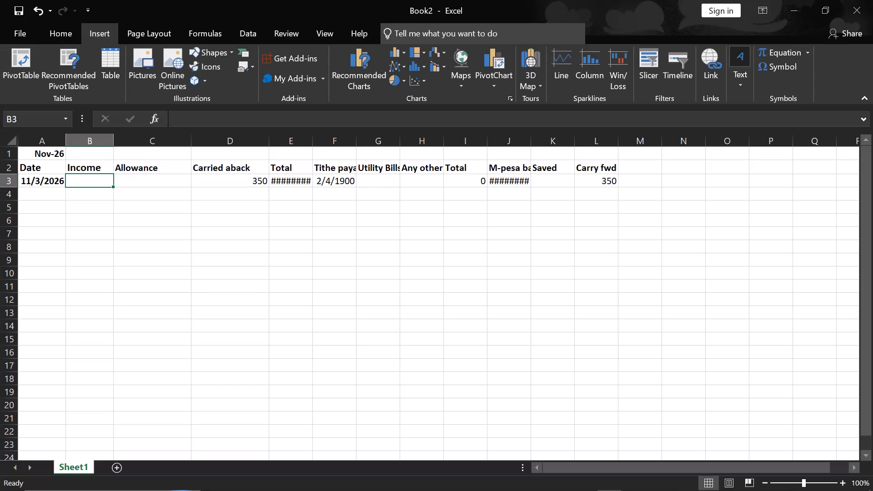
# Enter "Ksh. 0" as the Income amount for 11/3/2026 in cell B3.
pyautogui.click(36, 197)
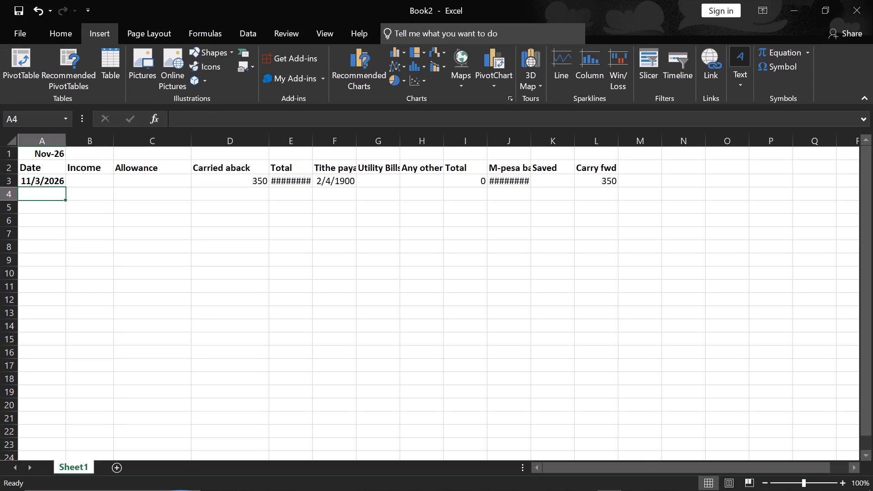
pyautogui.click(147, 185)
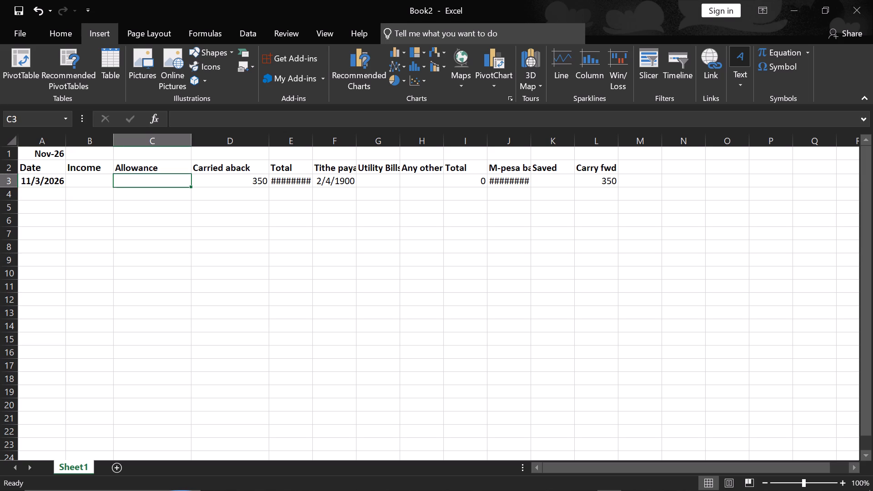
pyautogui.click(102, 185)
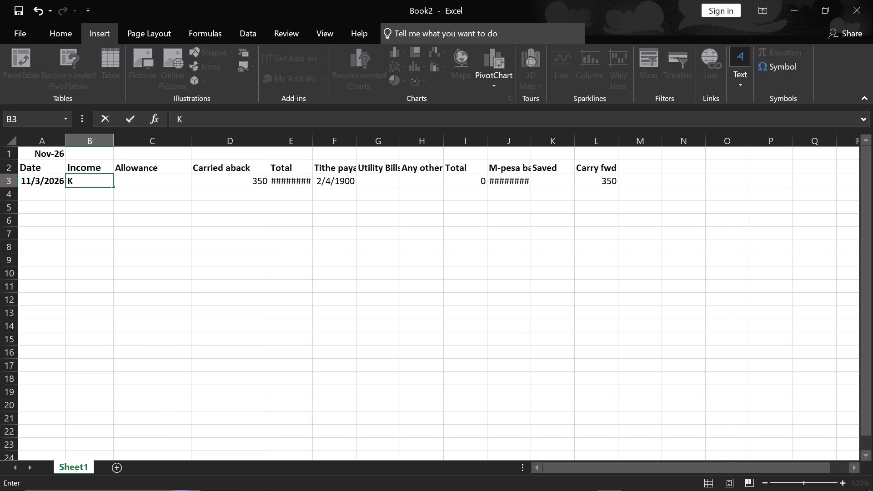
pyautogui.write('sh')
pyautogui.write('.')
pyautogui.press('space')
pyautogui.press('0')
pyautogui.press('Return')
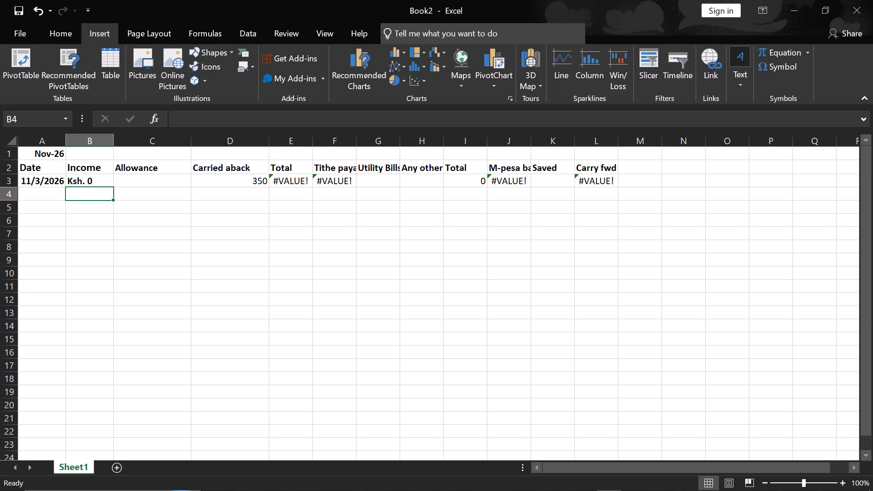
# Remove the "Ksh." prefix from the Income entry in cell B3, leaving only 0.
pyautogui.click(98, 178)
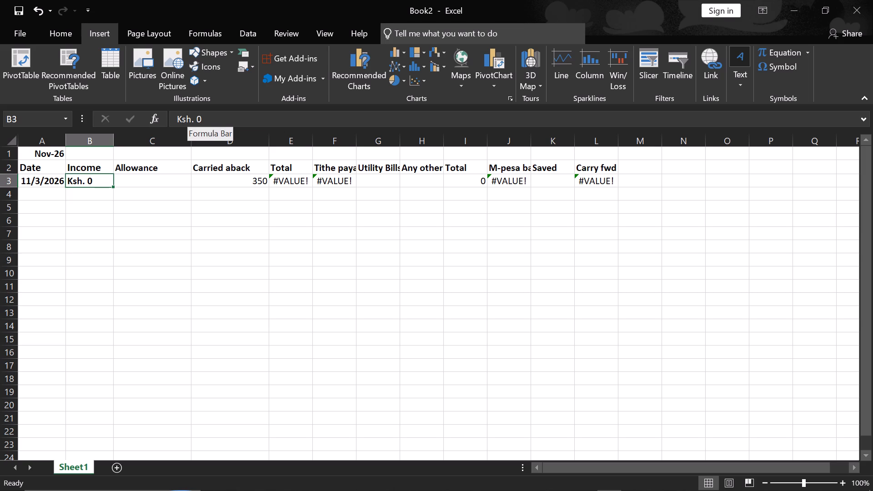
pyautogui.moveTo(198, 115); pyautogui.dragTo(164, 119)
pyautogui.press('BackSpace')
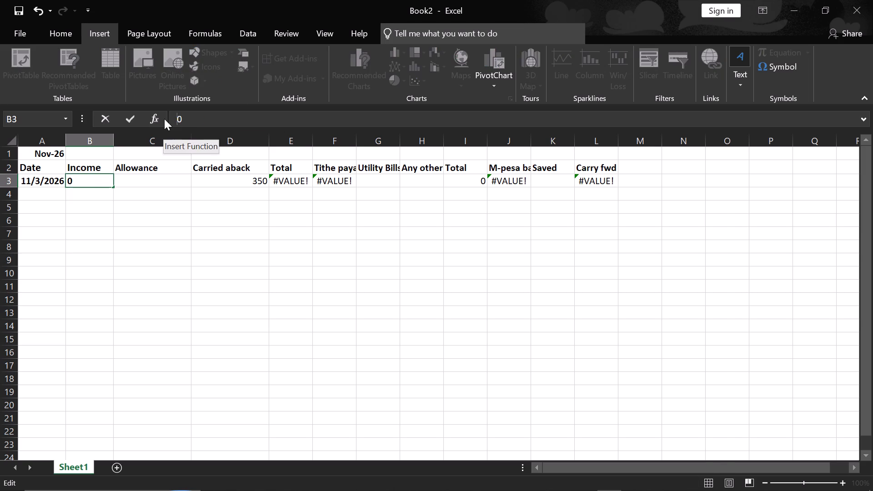
# Enter 95 as the "Any other" expense for 11/3/2026 in cell H3.
pyautogui.click(411, 184)
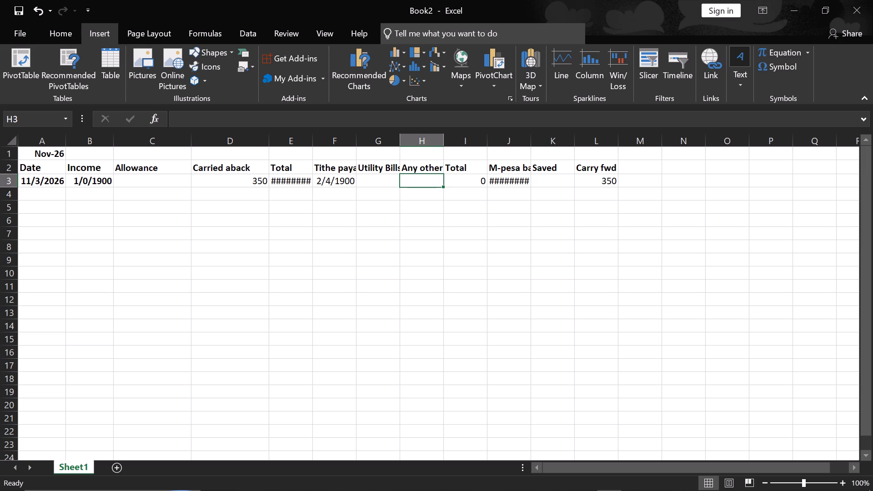
pyautogui.write('95')
pyautogui.press('Return')
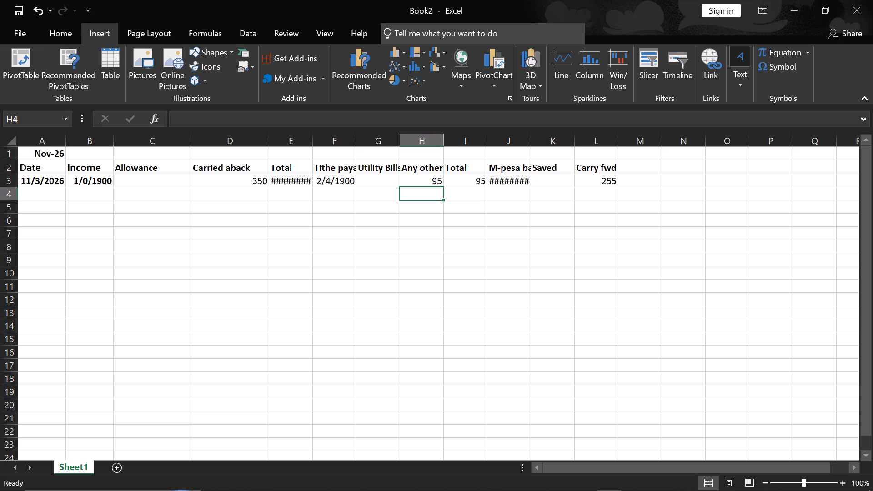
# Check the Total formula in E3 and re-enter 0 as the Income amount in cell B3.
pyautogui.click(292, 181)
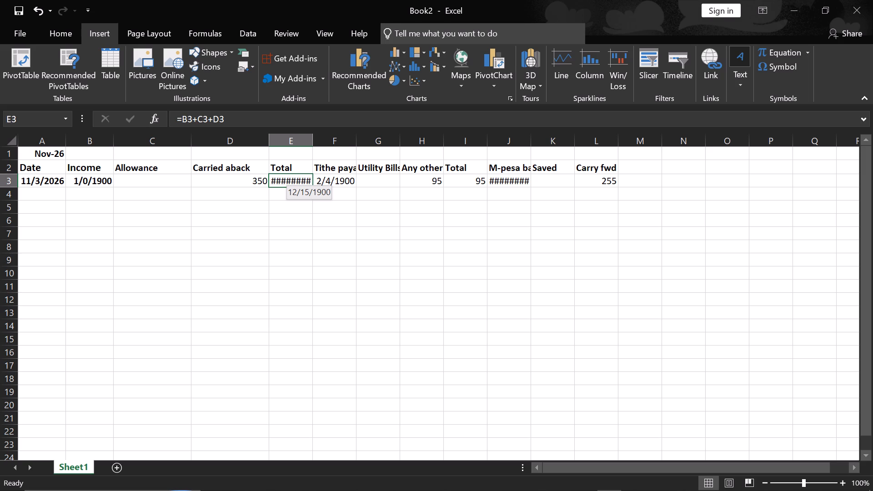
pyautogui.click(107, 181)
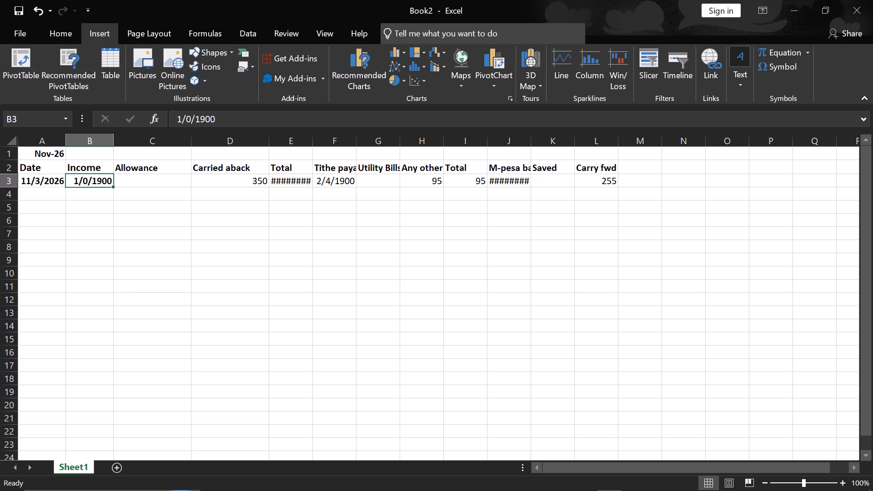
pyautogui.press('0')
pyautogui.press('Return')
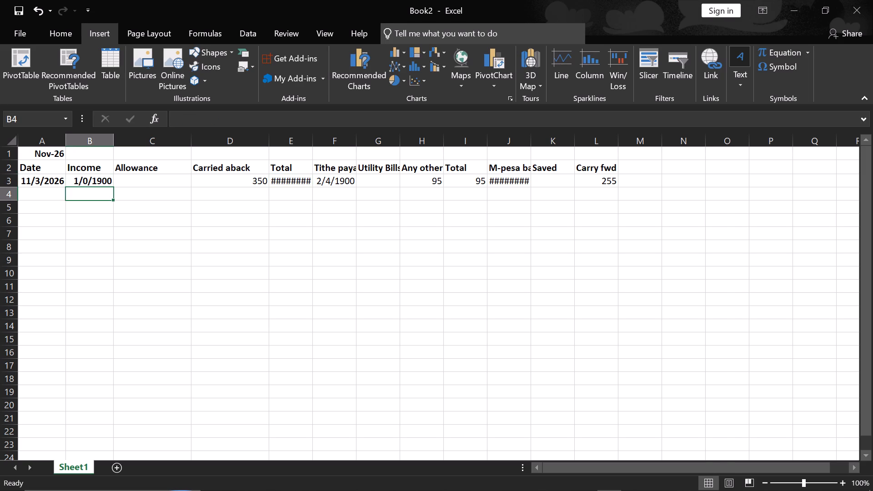
# Enter 0 as the Allowance amount for 11/3/2026 in cell C3.
pyautogui.click(141, 177)
pyautogui.press('0')
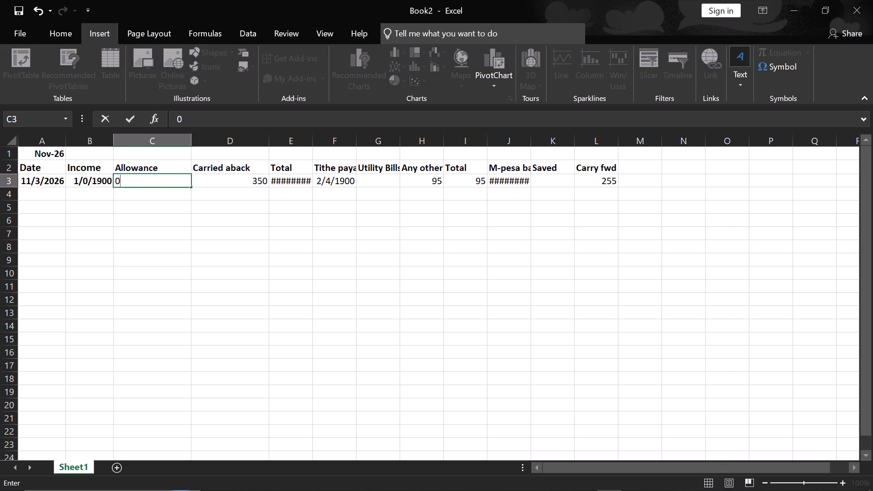
pyautogui.press('Return')
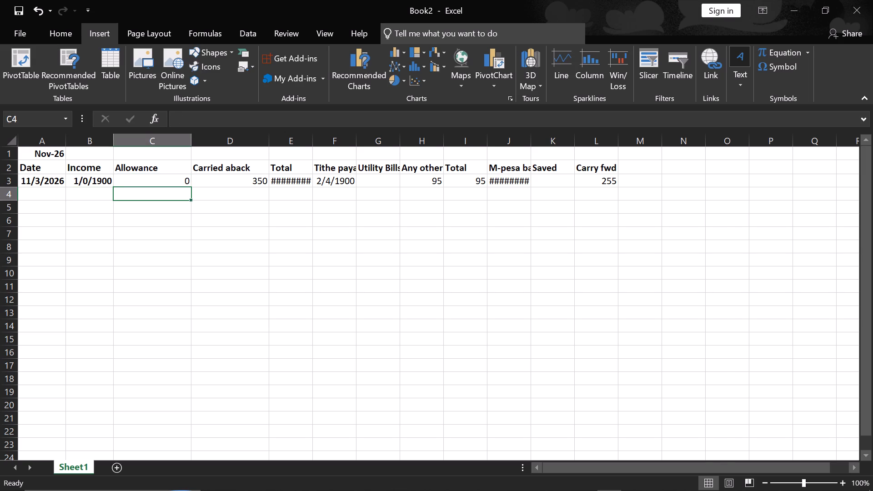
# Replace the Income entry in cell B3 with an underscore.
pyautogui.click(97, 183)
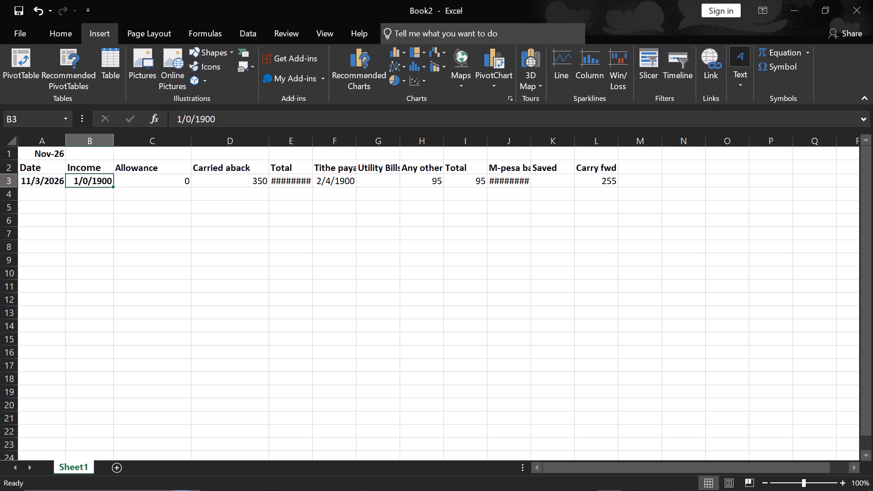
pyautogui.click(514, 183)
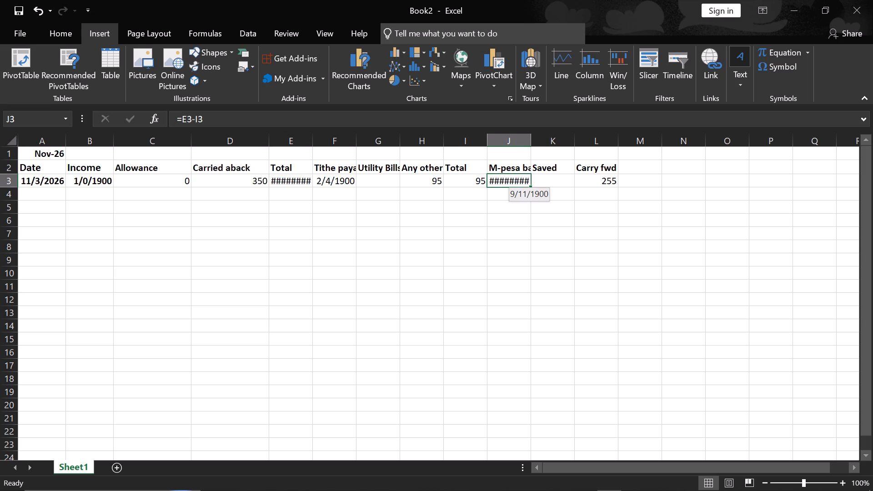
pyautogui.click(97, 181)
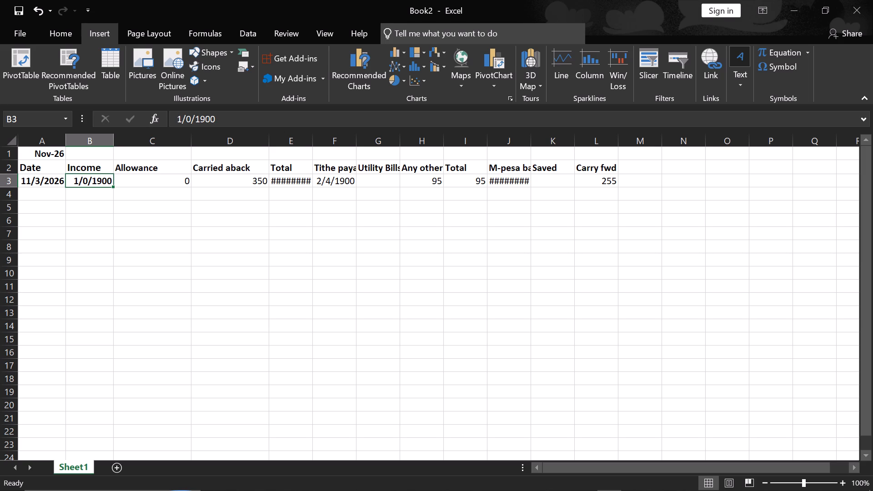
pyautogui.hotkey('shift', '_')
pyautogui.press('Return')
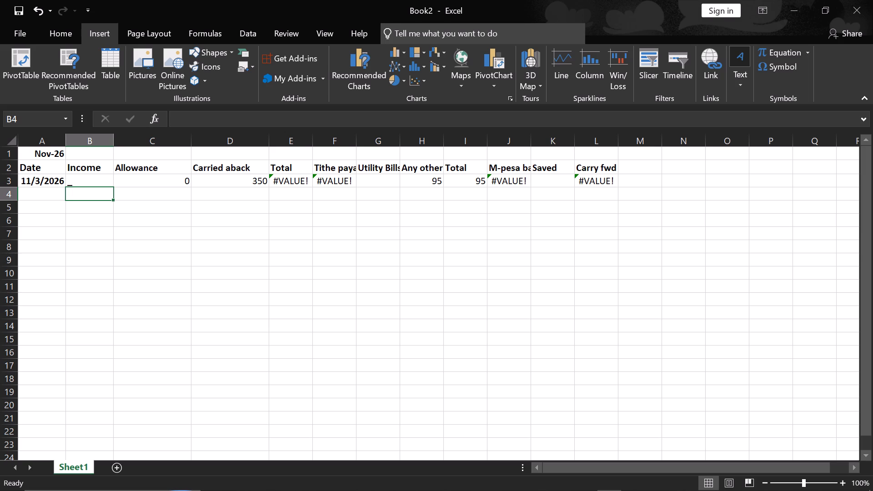
# Examine the calculation steps of the Total formula's error in cell E3, and close the evaluation.
pyautogui.click(300, 182)
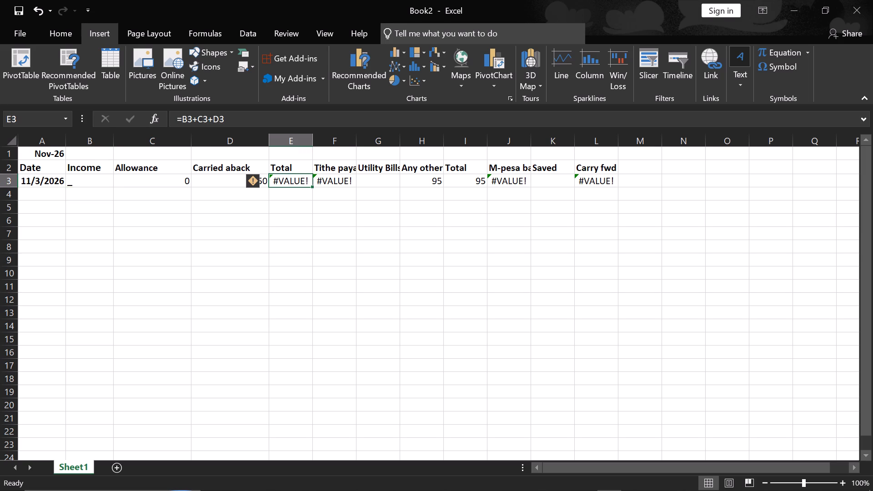
pyautogui.click(256, 180)
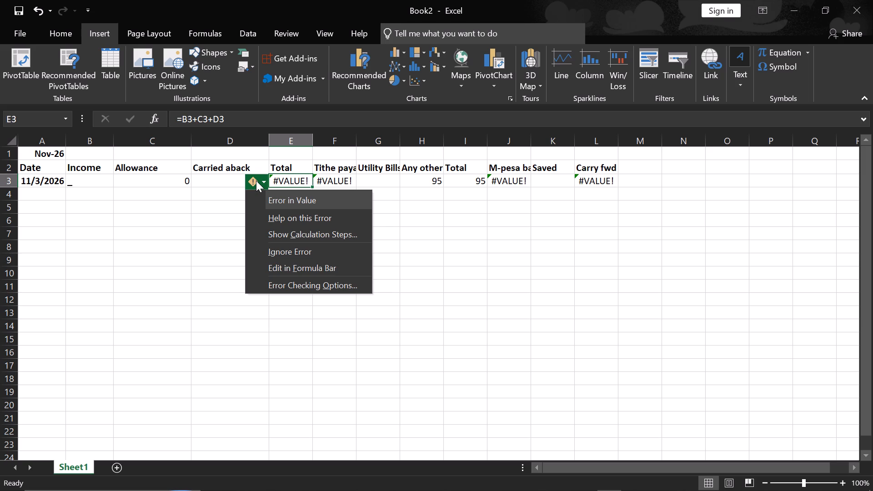
pyautogui.click(279, 235)
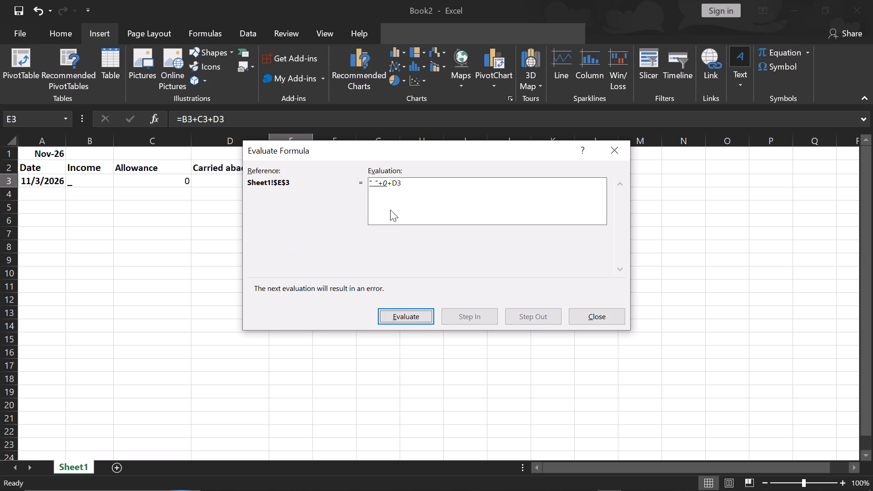
pyautogui.click(623, 149)
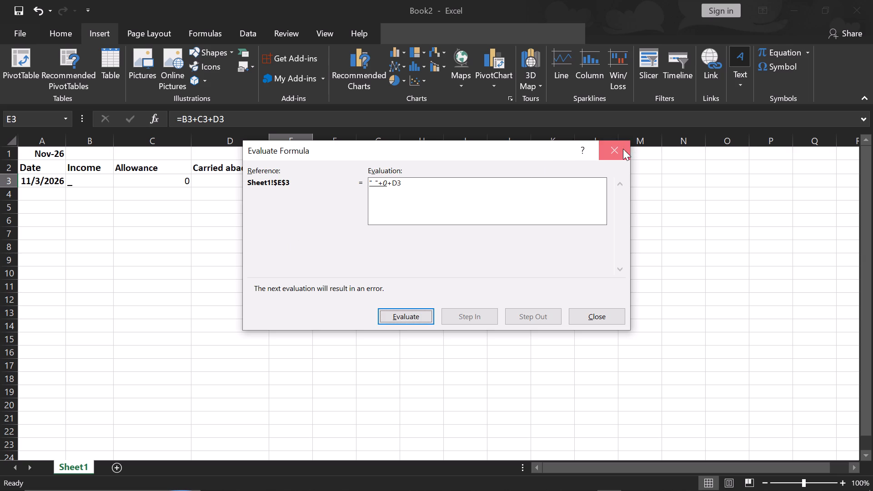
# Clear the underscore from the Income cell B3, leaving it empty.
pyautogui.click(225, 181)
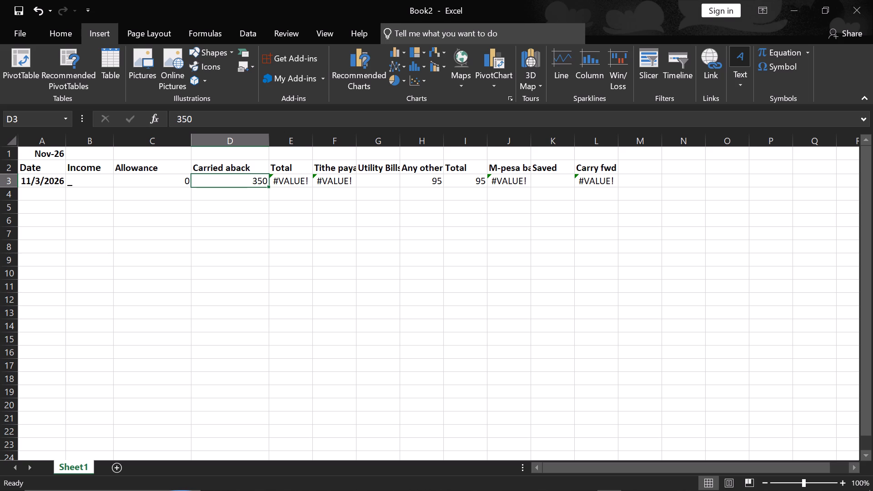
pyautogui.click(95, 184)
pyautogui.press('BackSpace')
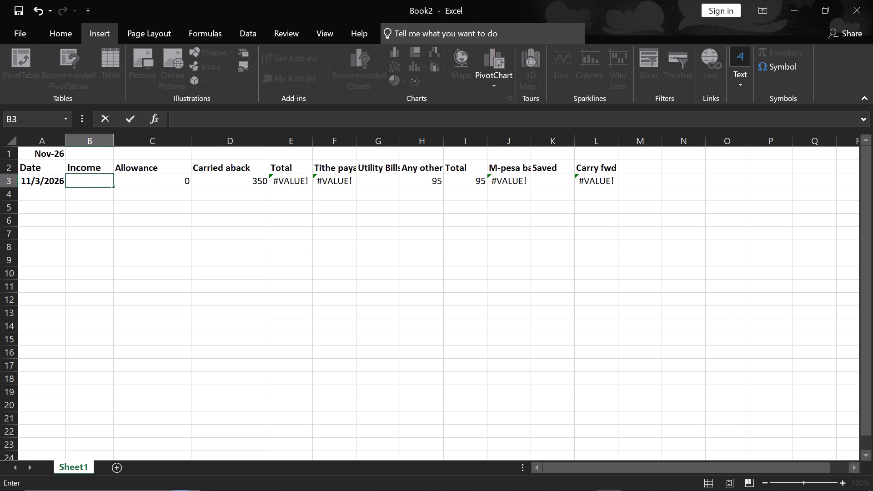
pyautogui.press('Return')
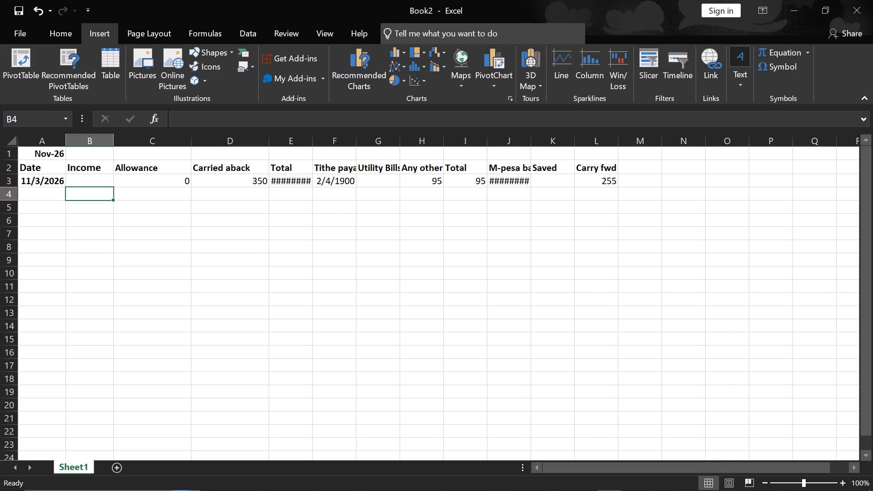
# Extend the expense Total formula in cell I3 to include the tithe, making it =G3+H3+F3.
pyautogui.click(605, 181)
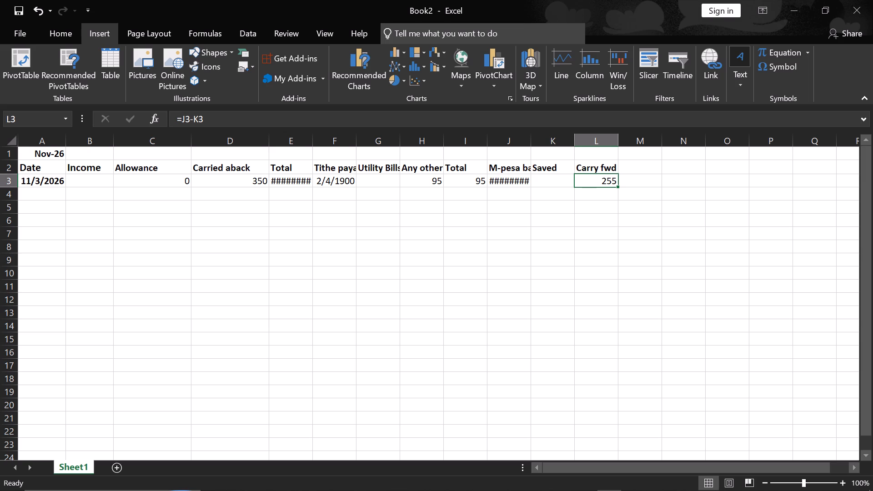
pyautogui.click(470, 180)
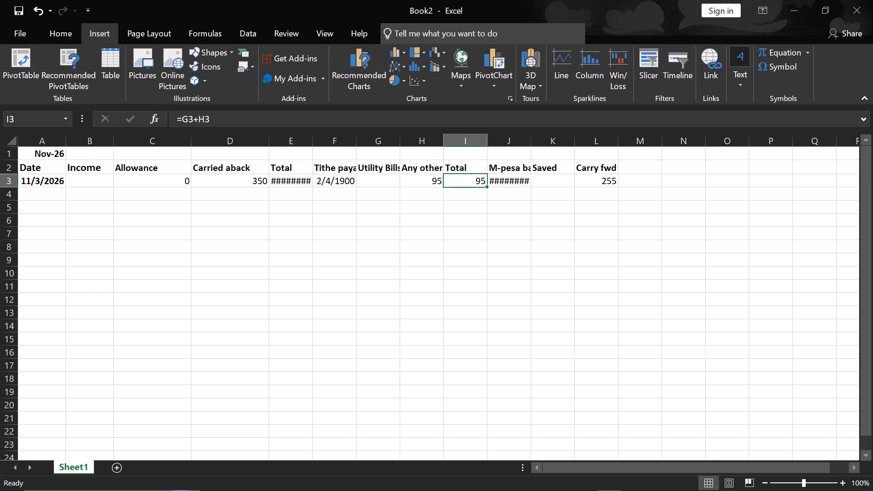
pyautogui.click(217, 120)
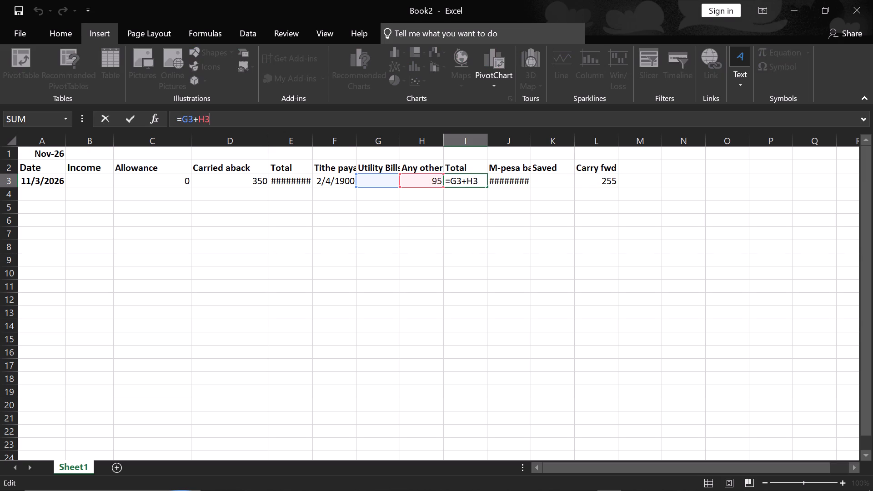
pyautogui.hotkey('shift', '+')
pyautogui.write('f3')
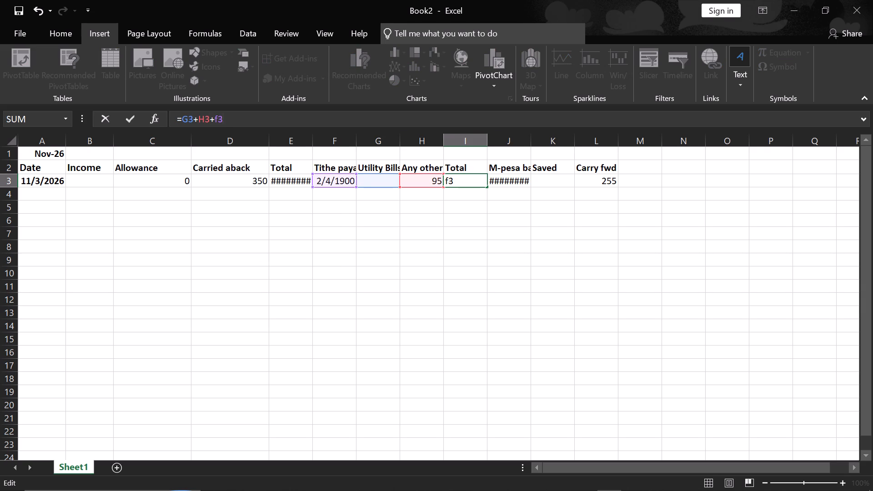
pyautogui.press('Return')
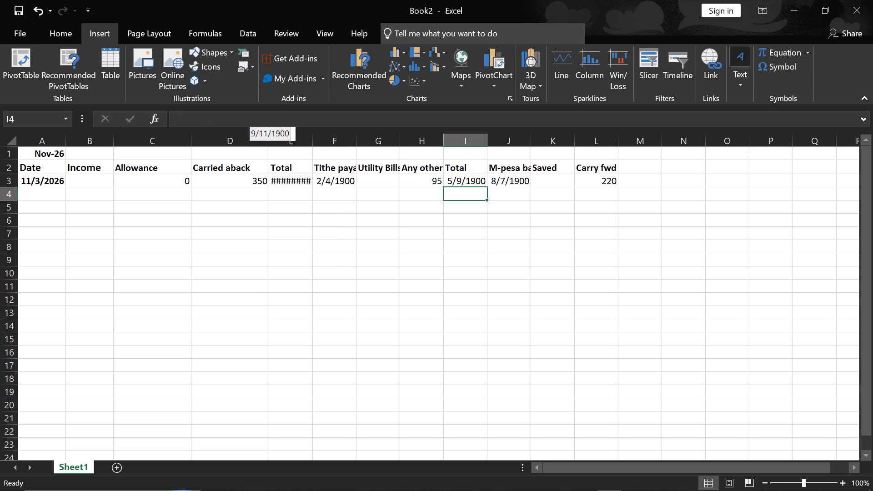
# Wrap the expense Total formula in cell I3 in a SUM function, making it =SUM(G3+H3+F3).
pyautogui.click(467, 184)
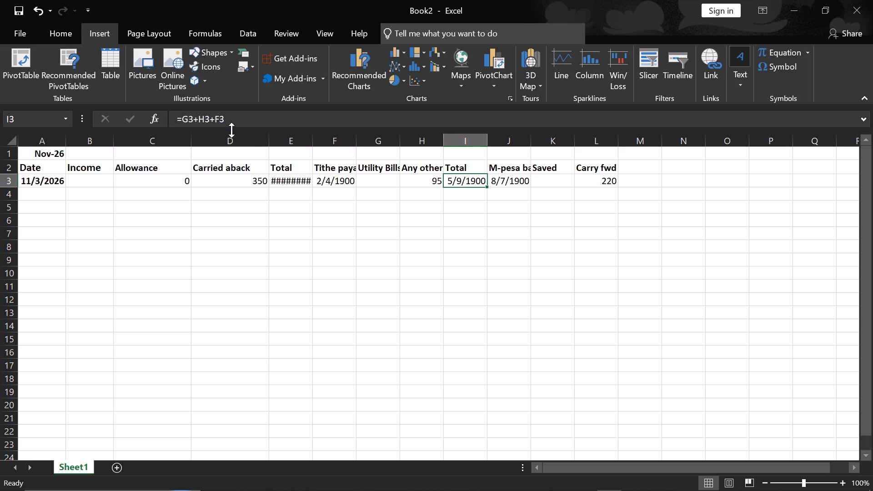
pyautogui.click(232, 118)
pyautogui.hotkey('shift', ')')
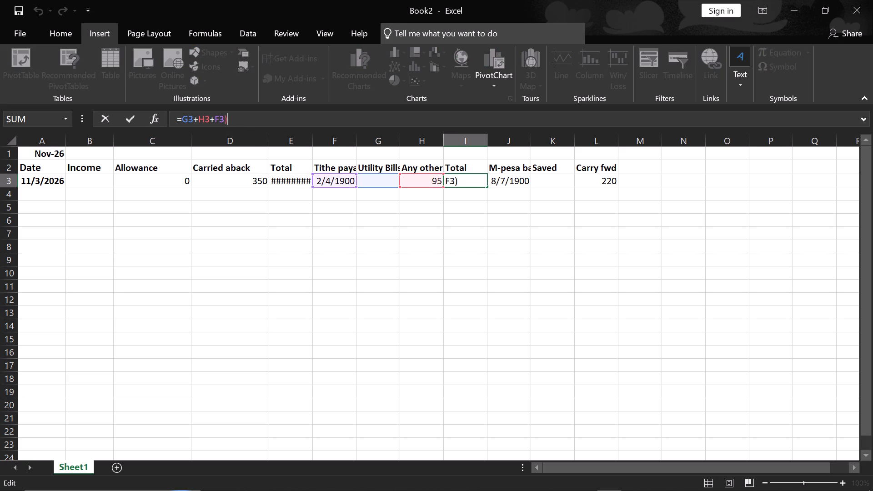
pyautogui.click(186, 116)
pyautogui.click(186, 116)
pyautogui.press('Left')
pyautogui.write('SU')
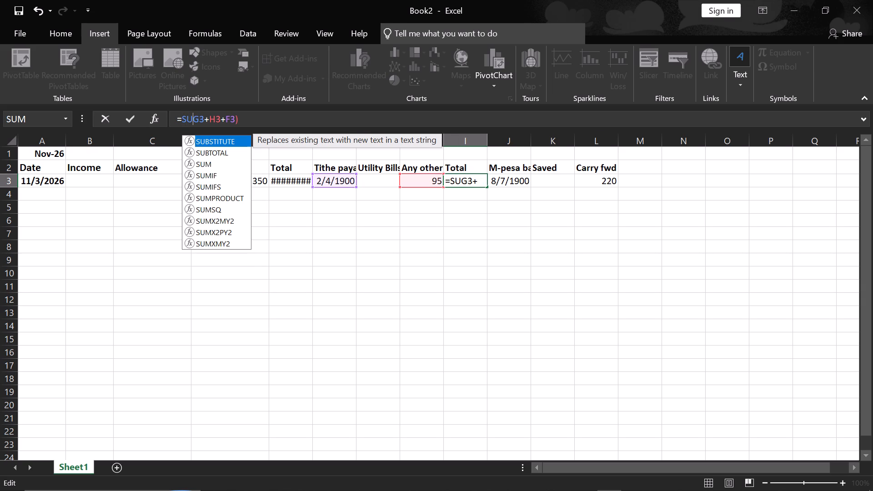
pyautogui.press('m')
pyautogui.hotkey('shift', '(')
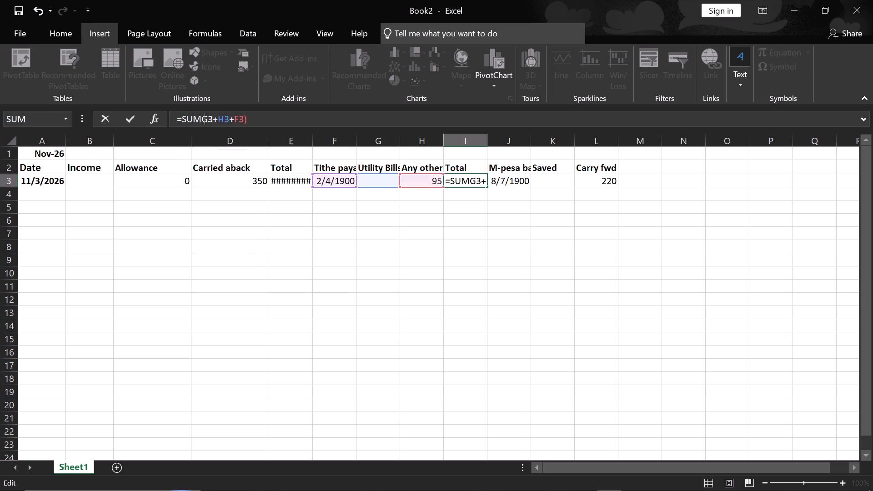
# Replace the plus signs in the I3 formula with commas, making it =SUM(G3,H3,F3).
pyautogui.press('Right')
pyautogui.press('Right')
pyautogui.press('Right')
pyautogui.press('Right')
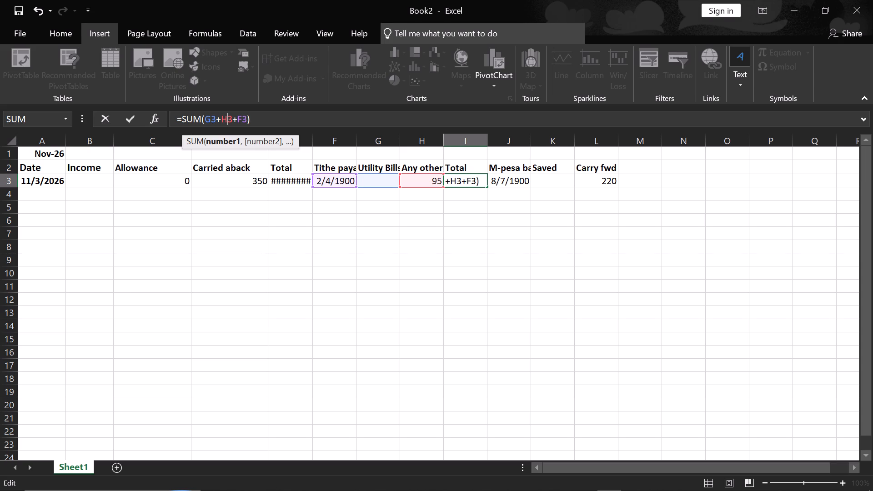
pyautogui.press('Left')
pyautogui.press('BackSpace')
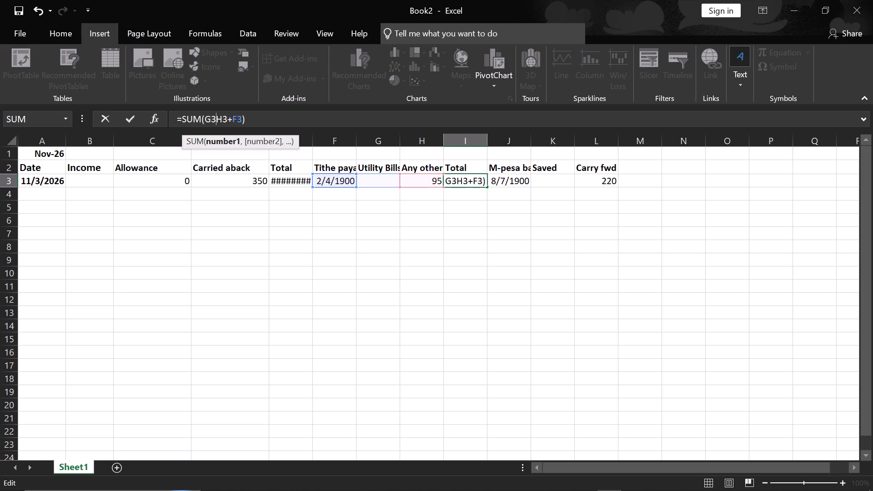
pyautogui.press(',')
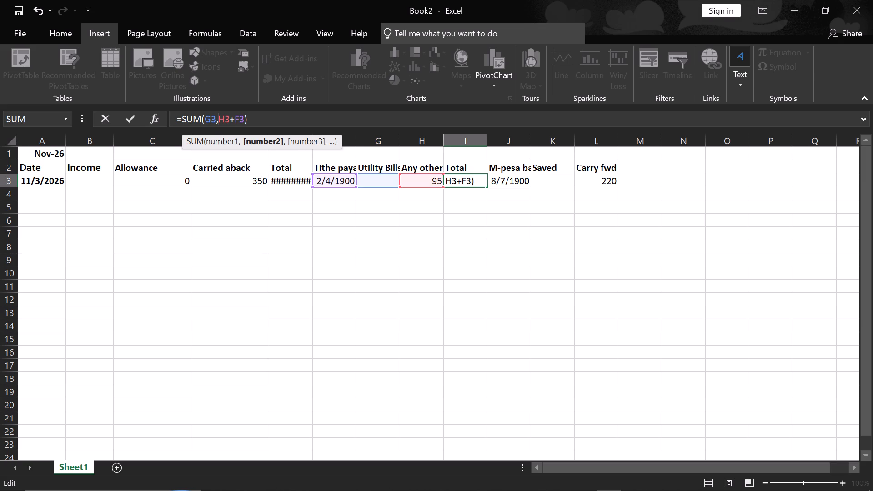
pyautogui.press('Right')
pyautogui.press('Right')
pyautogui.press('Right')
pyautogui.press('BackSpace')
pyautogui.press(',')
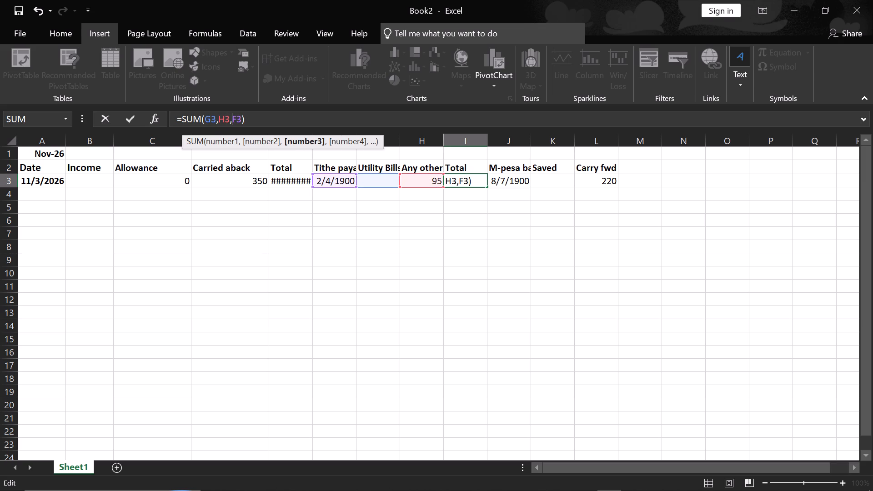
pyautogui.press('Return')
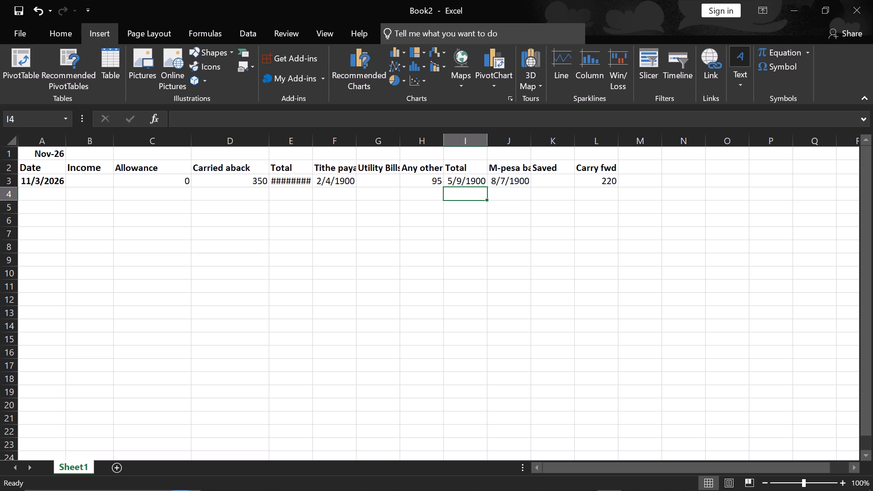
# Examine the arguments of the SUM formula in cell I3 and the cells they refer to.
pyautogui.click(468, 176)
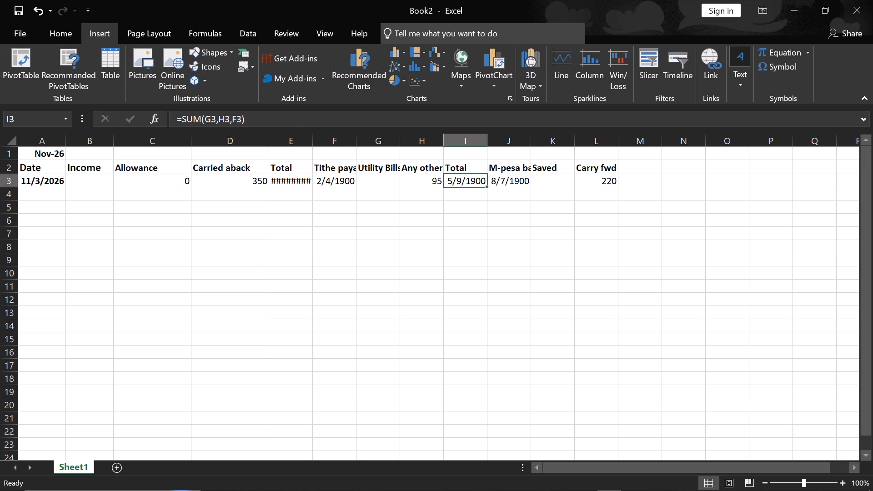
pyautogui.click(218, 123)
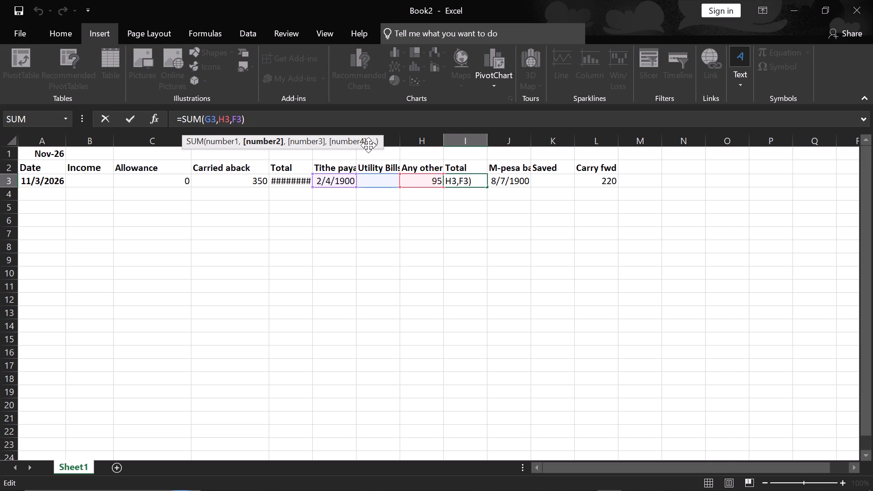
pyautogui.moveTo(368, 144); pyautogui.dragTo(341, 206)
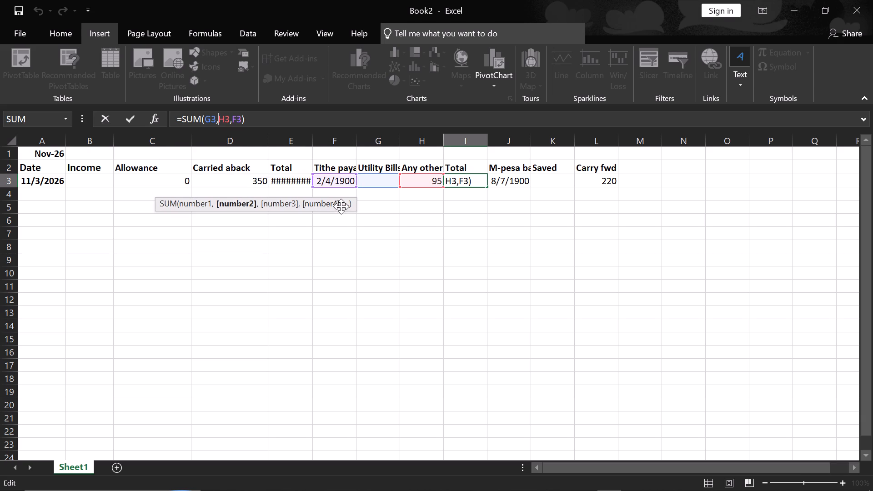
pyautogui.click(320, 113)
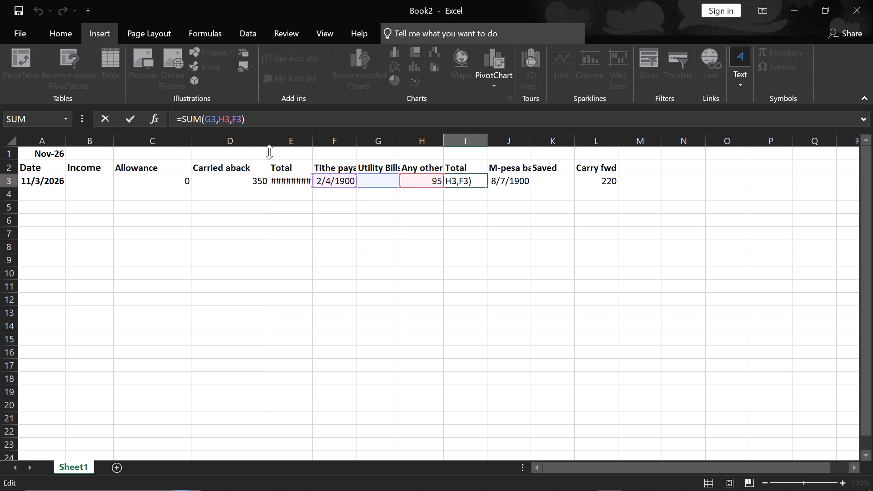
pyautogui.moveTo(265, 124); pyautogui.dragTo(226, 112)
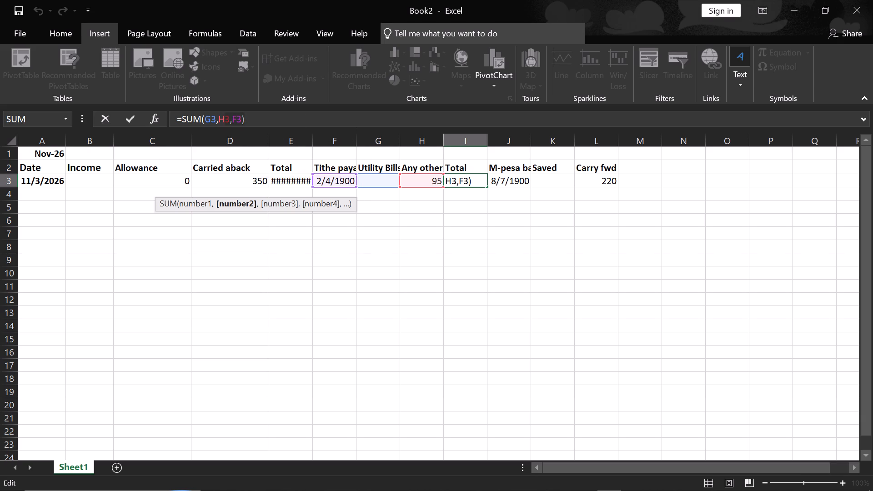
pyautogui.click(210, 208)
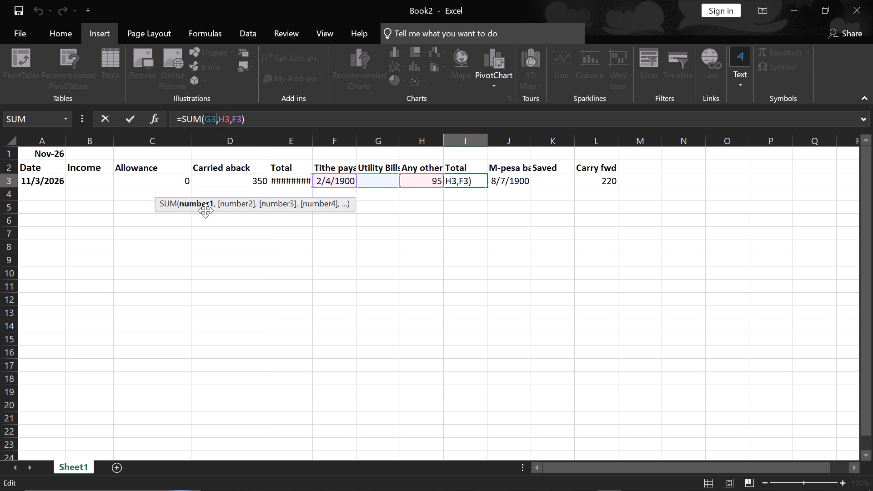
pyautogui.moveTo(206, 210); pyautogui.dragTo(241, 152)
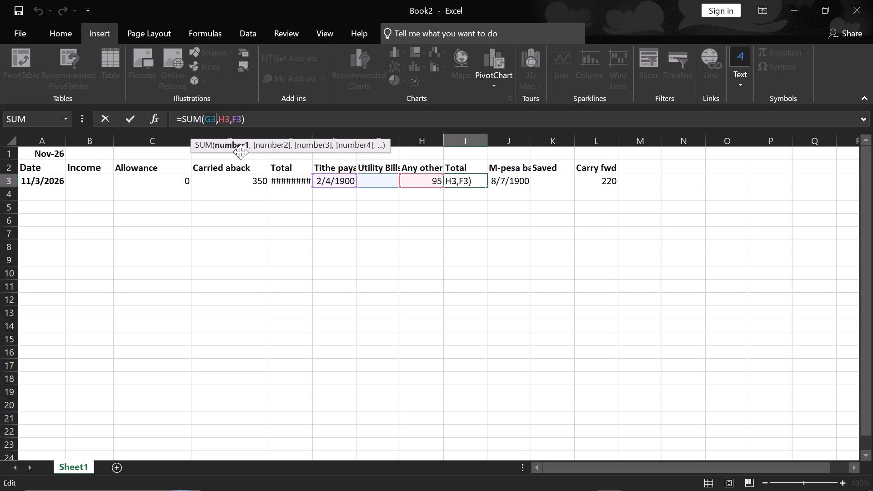
pyautogui.moveTo(241, 152); pyautogui.dragTo(241, 151)
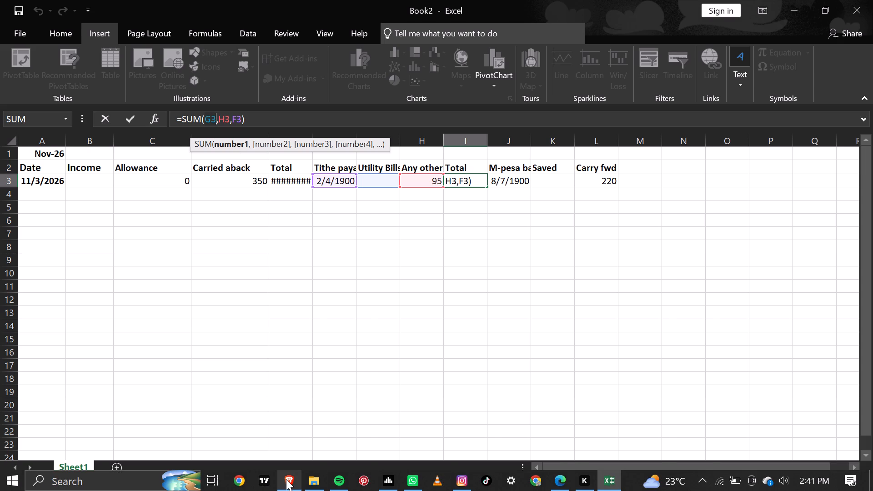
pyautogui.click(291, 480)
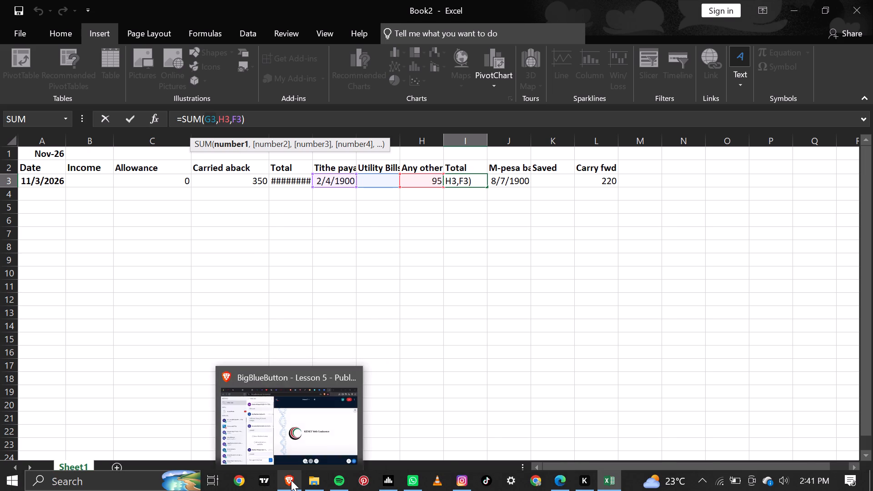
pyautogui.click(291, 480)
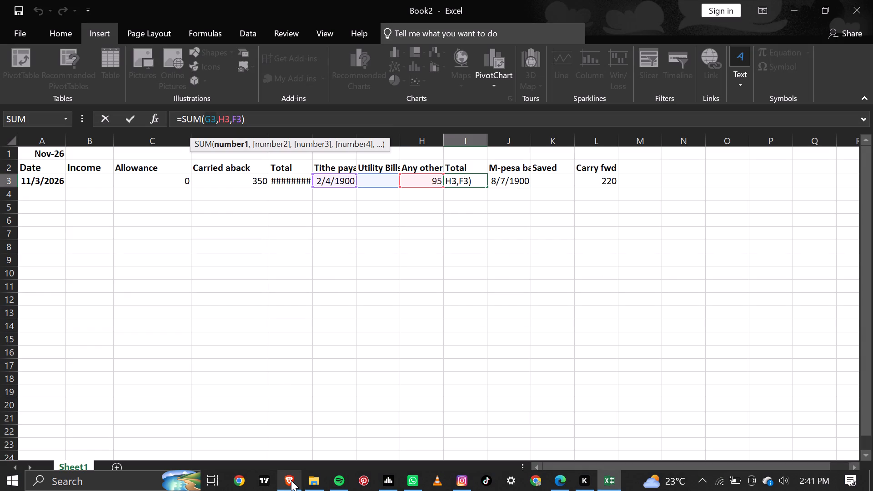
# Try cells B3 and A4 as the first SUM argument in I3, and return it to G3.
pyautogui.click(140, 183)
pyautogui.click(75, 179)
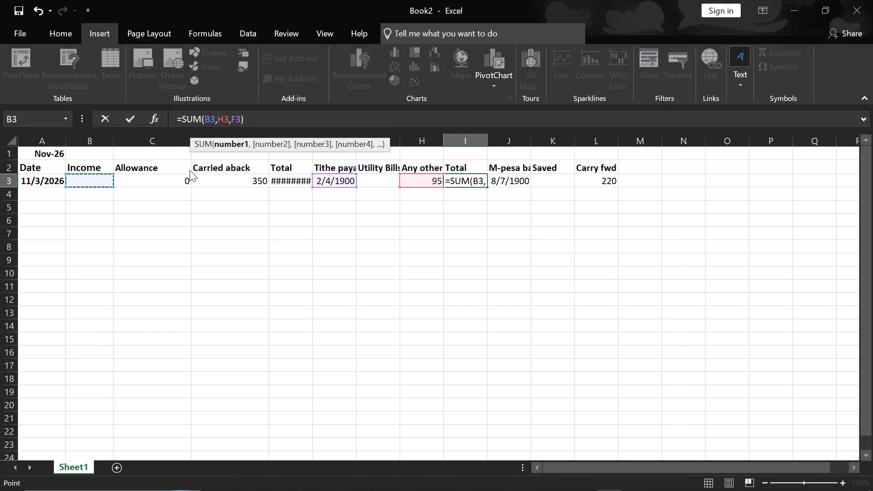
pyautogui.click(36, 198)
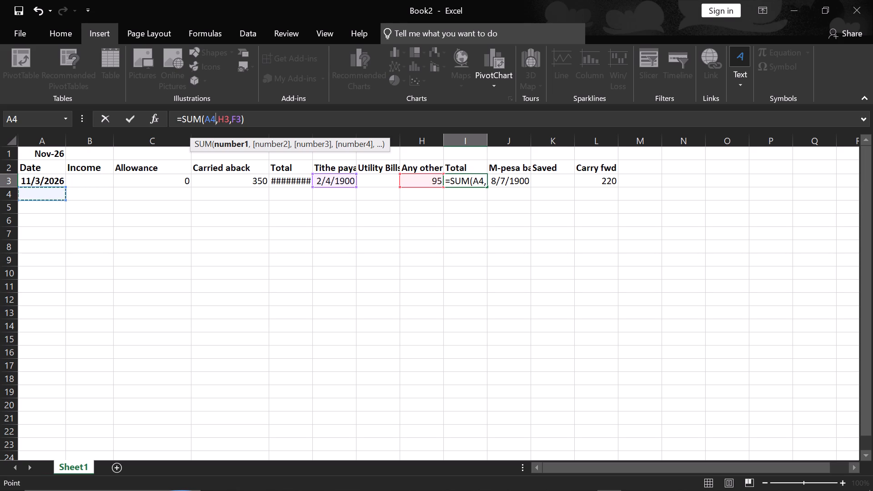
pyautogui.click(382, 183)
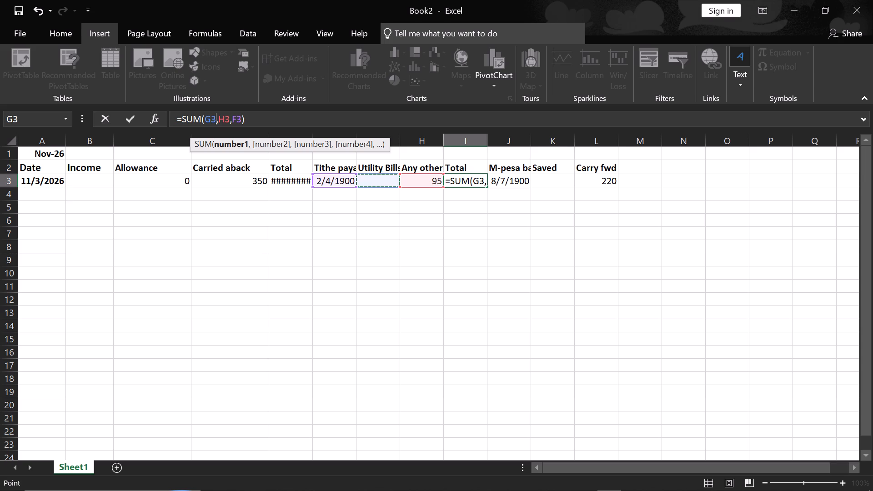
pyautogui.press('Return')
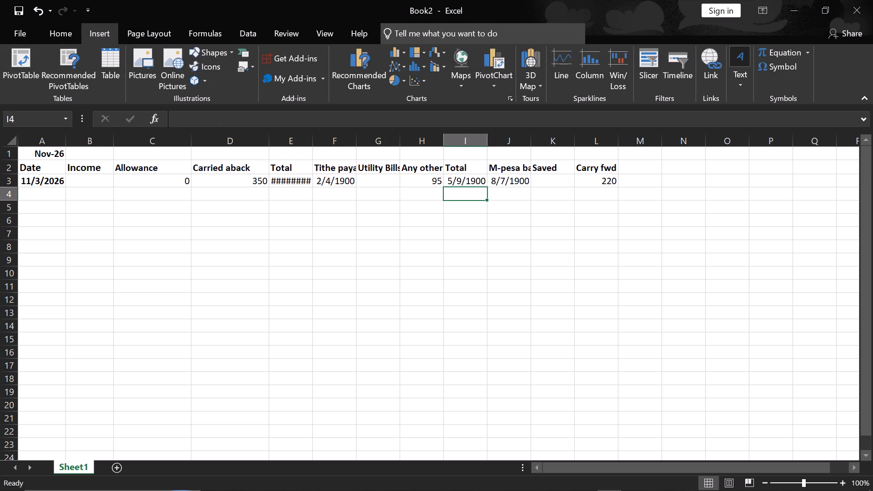